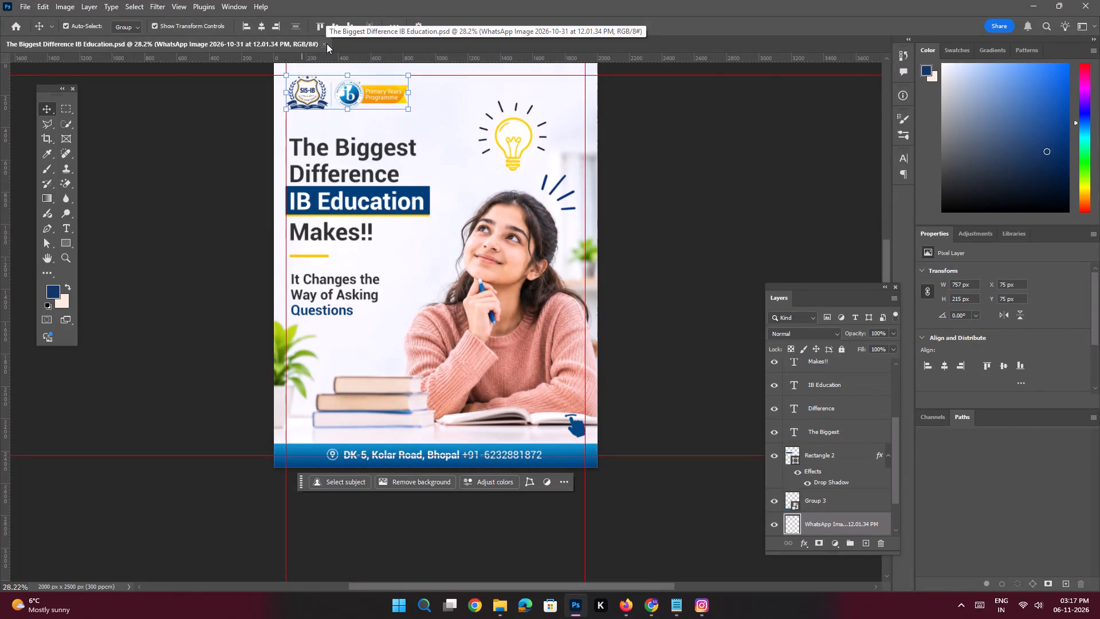
# Close the document The Biggest Difference IB Education.psd.
pyautogui.click(327, 44)
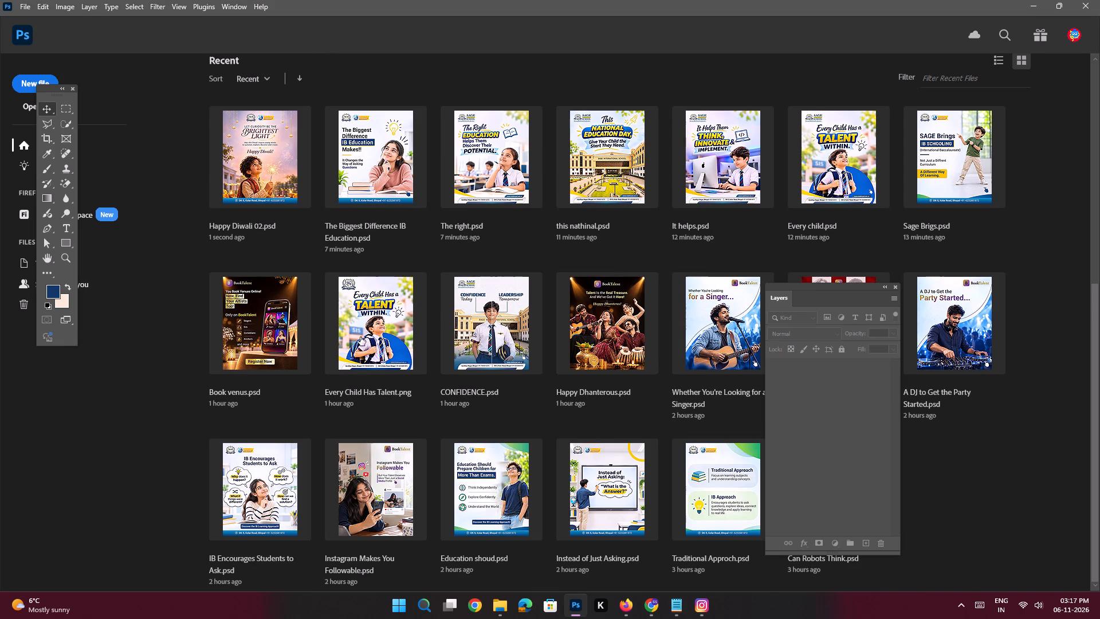
# Open Happy bhai Dooj.psd in Photoshop from the RJN banner folder on the Desktop.
pyautogui.click(493, 562)
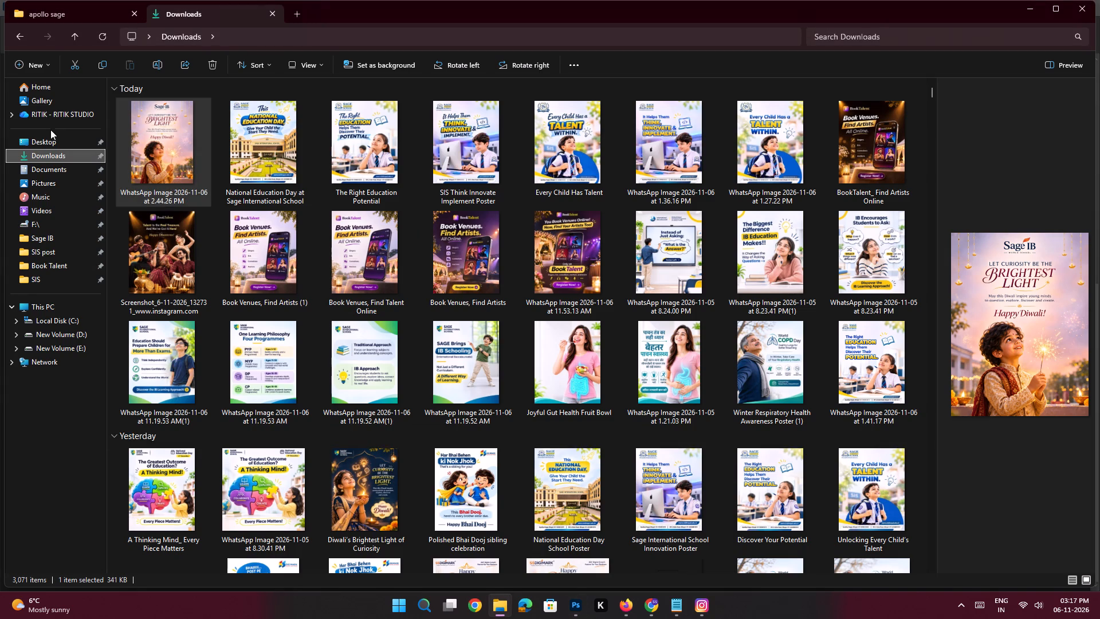
pyautogui.click(49, 138)
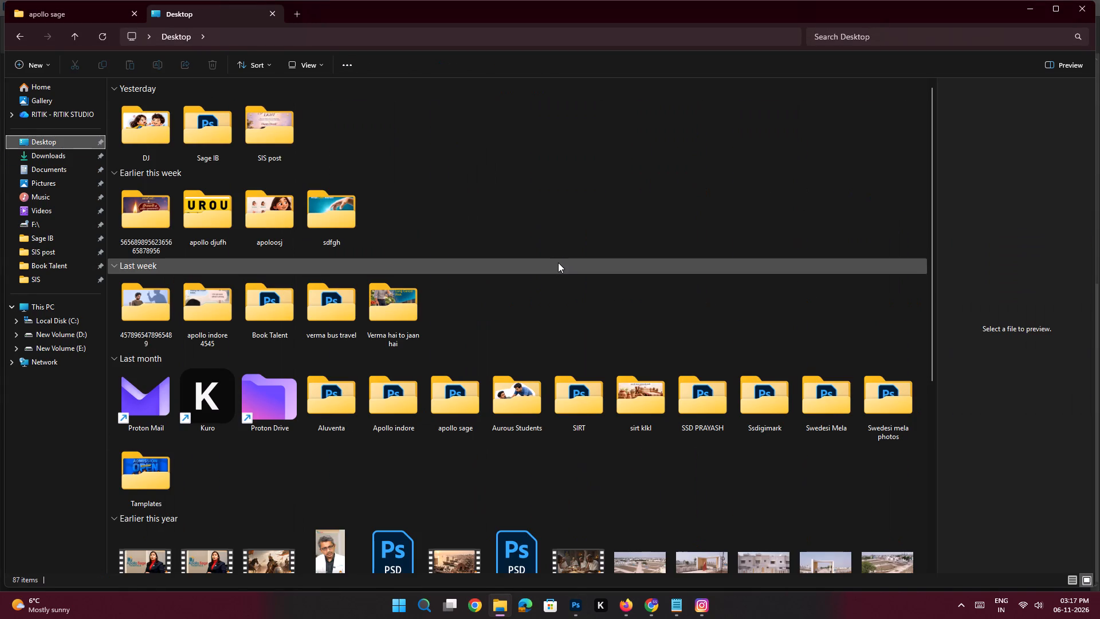
pyautogui.scroll(-1, 558, 263)
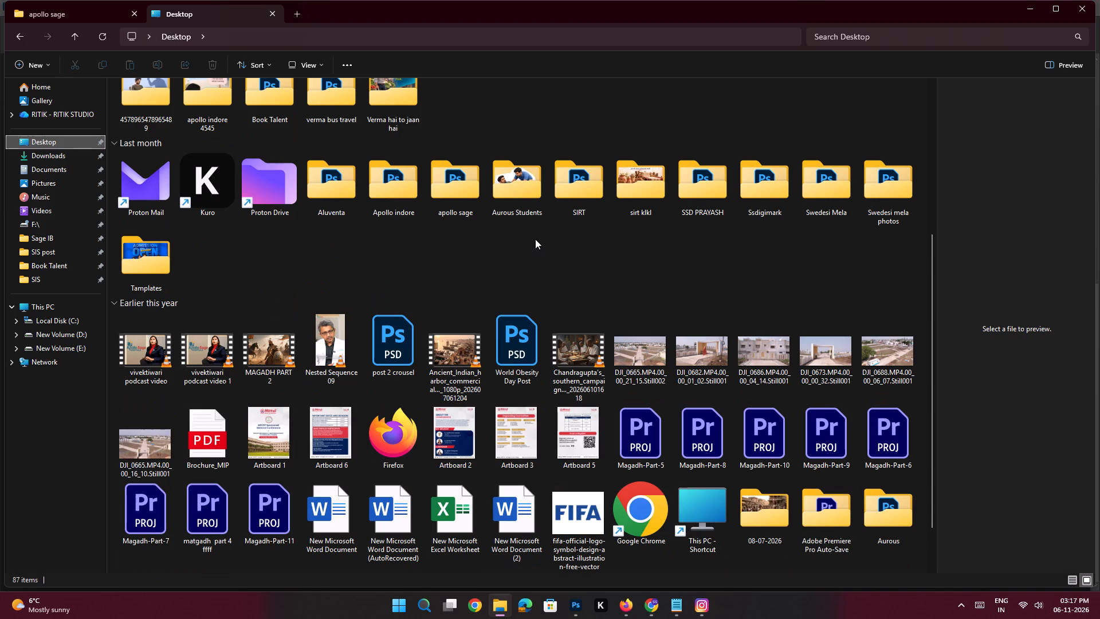
pyautogui.scroll(2, 535, 239)
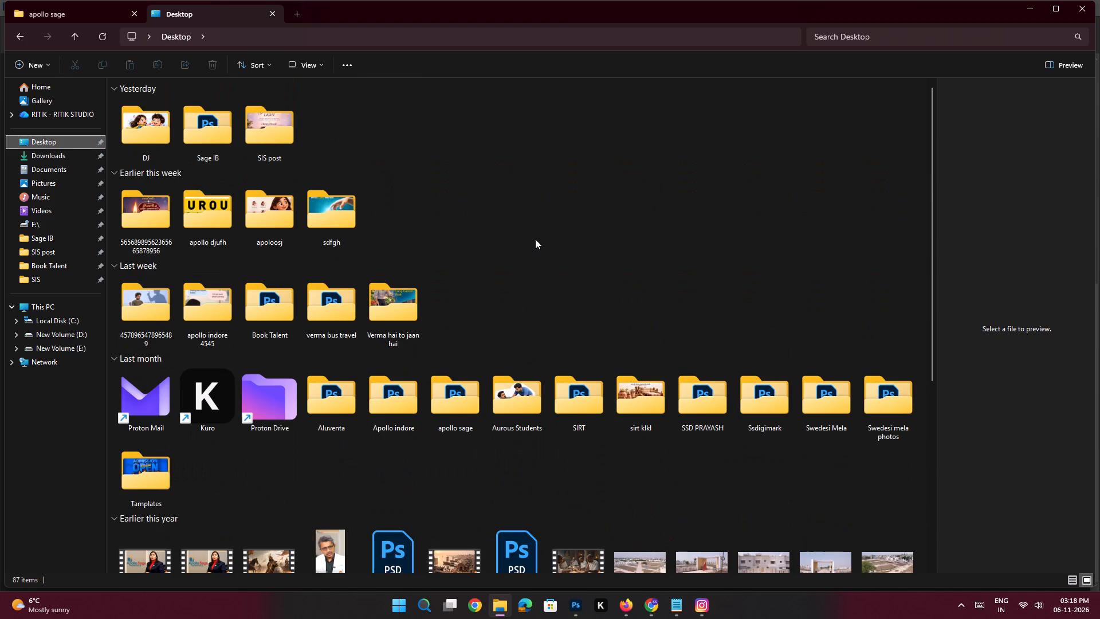
pyautogui.scroll(-4, 535, 239)
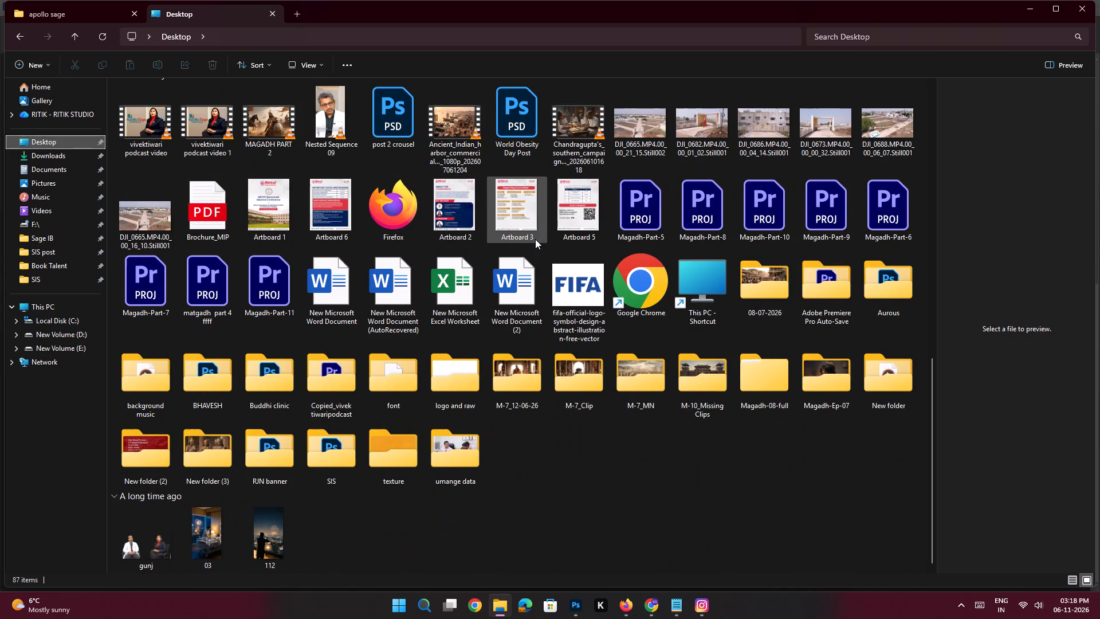
pyautogui.doubleClick(285, 464)
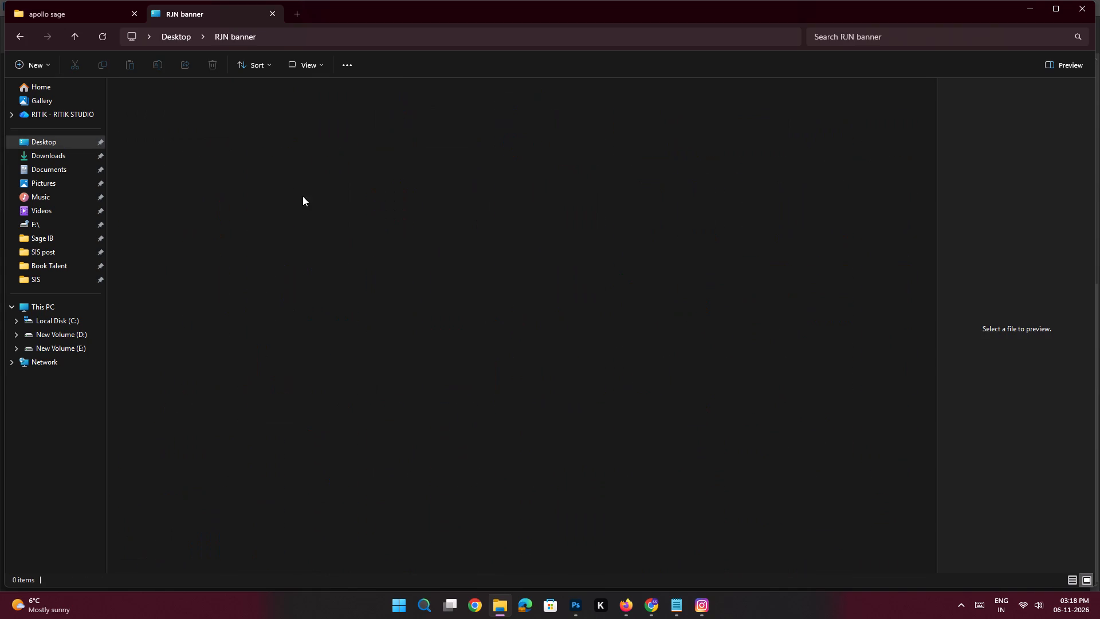
pyautogui.doubleClick(164, 132)
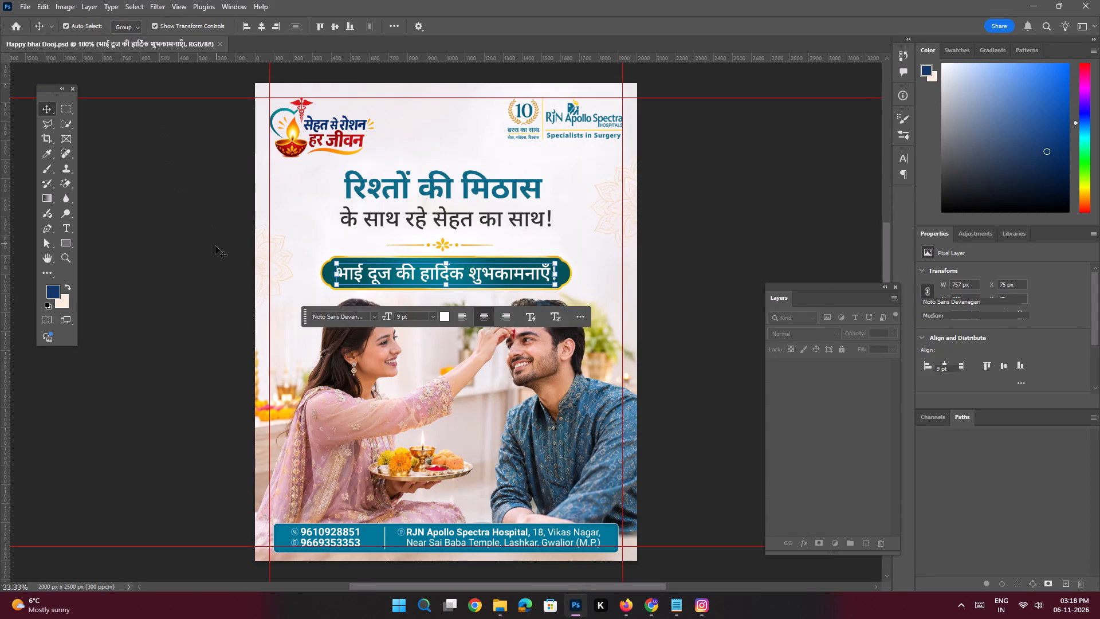
pyautogui.click(215, 246)
# Switch to Chrome and bring up the open Google Search page.
pyautogui.click(656, 601)
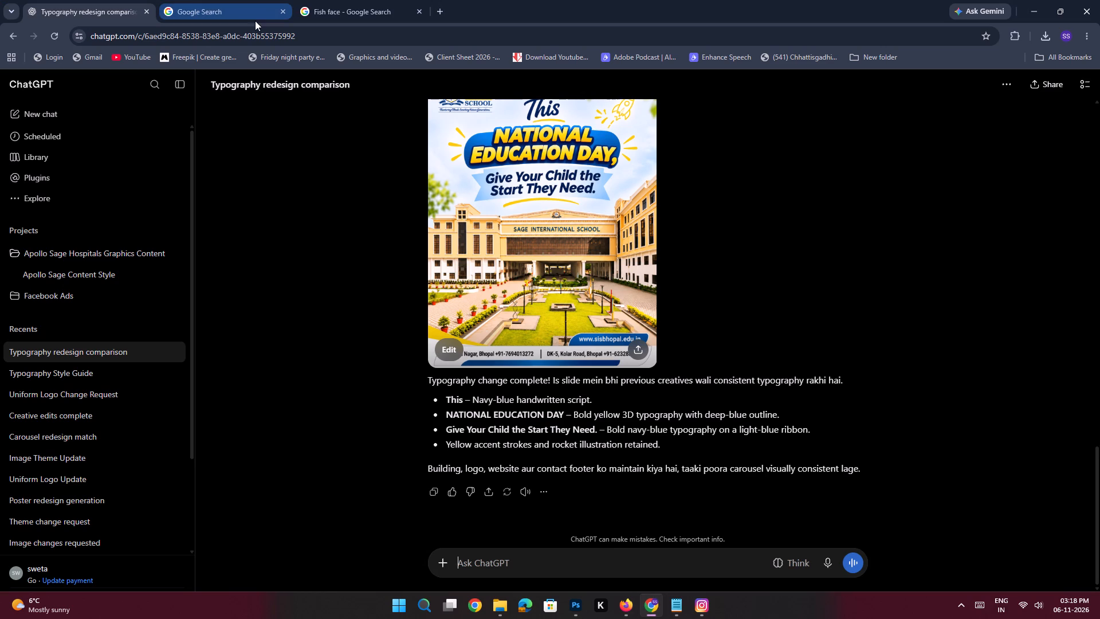
pyautogui.click(251, 11)
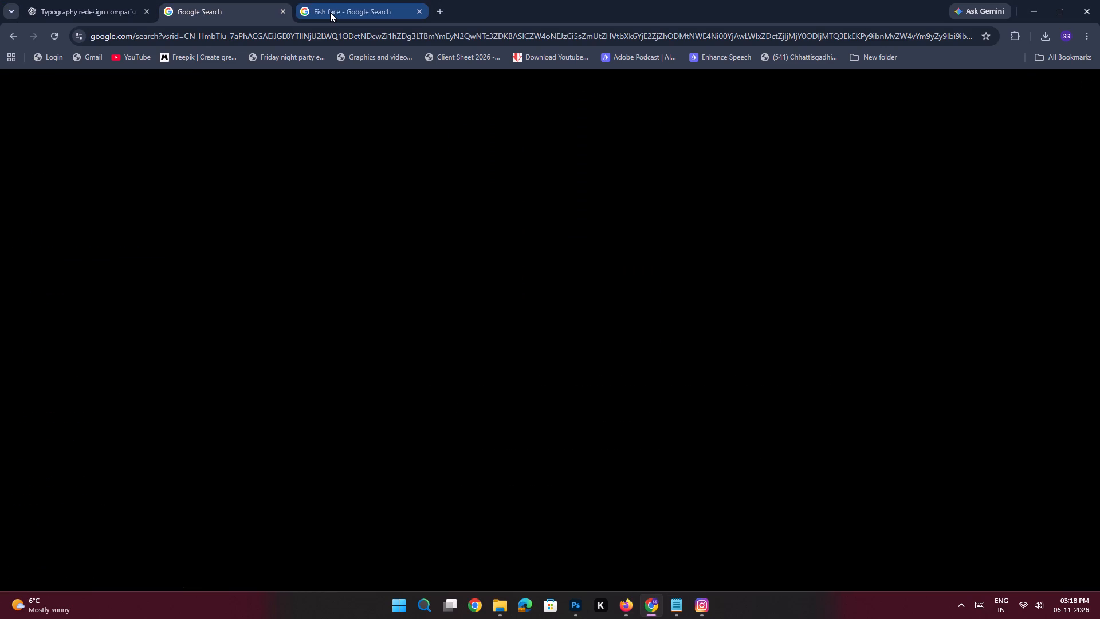
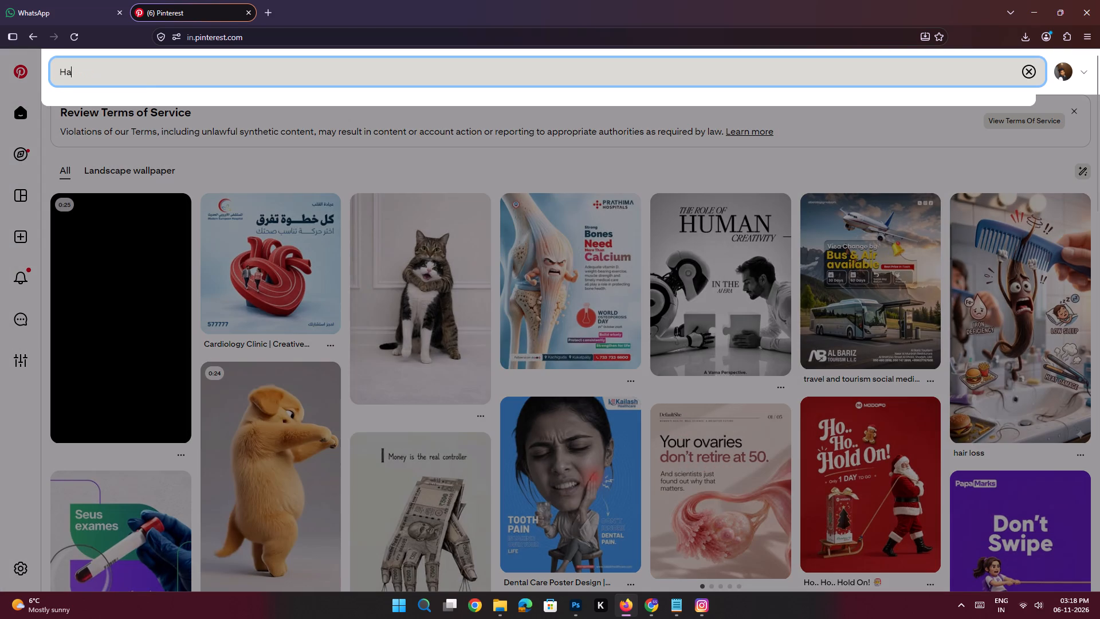
# Search Pinterest for "Happy bhai dooj".
pyautogui.write('bhai do')
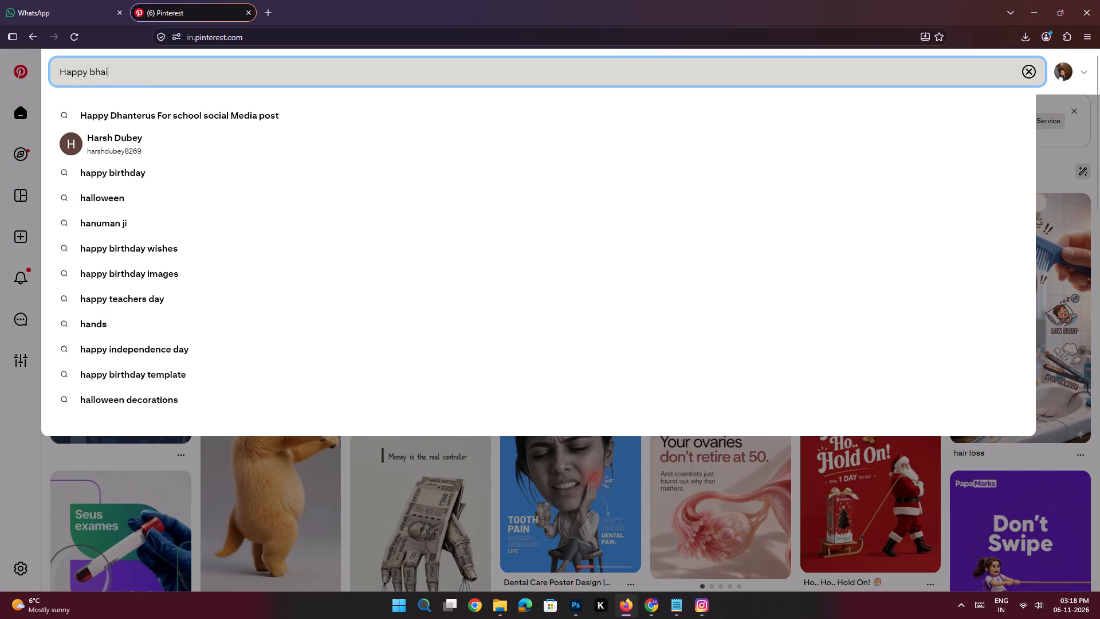
pyautogui.write('oj')
pyautogui.press('Return')
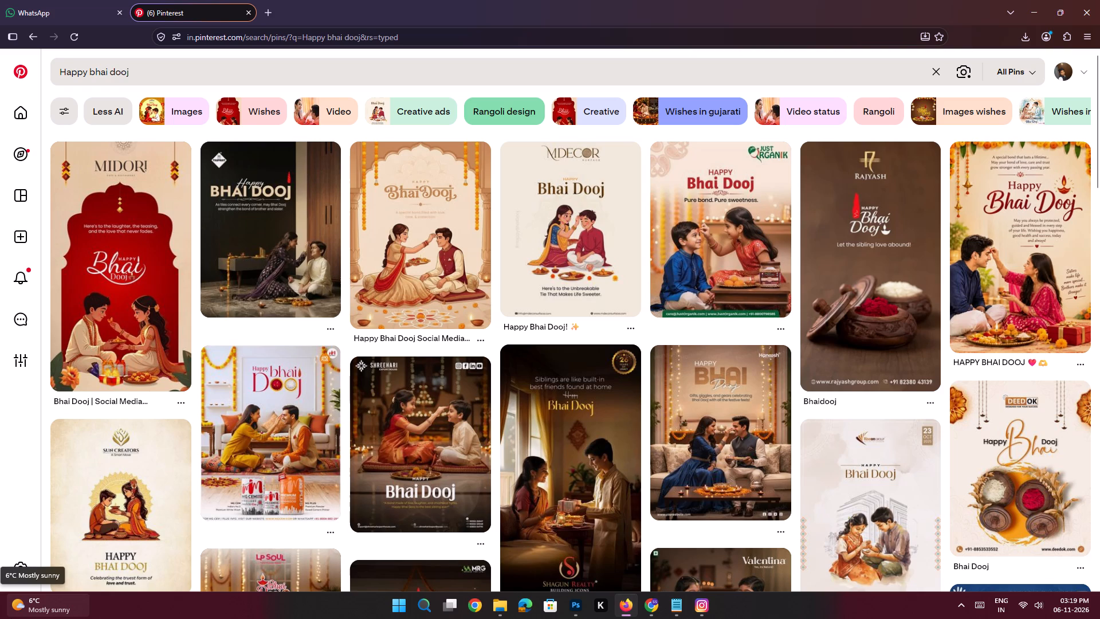
# Browse the Bhai Dooj pins to the Grand Dinner Bell poster with two red tilak marks and download its image.
pyautogui.scroll(-3, 846, 359)
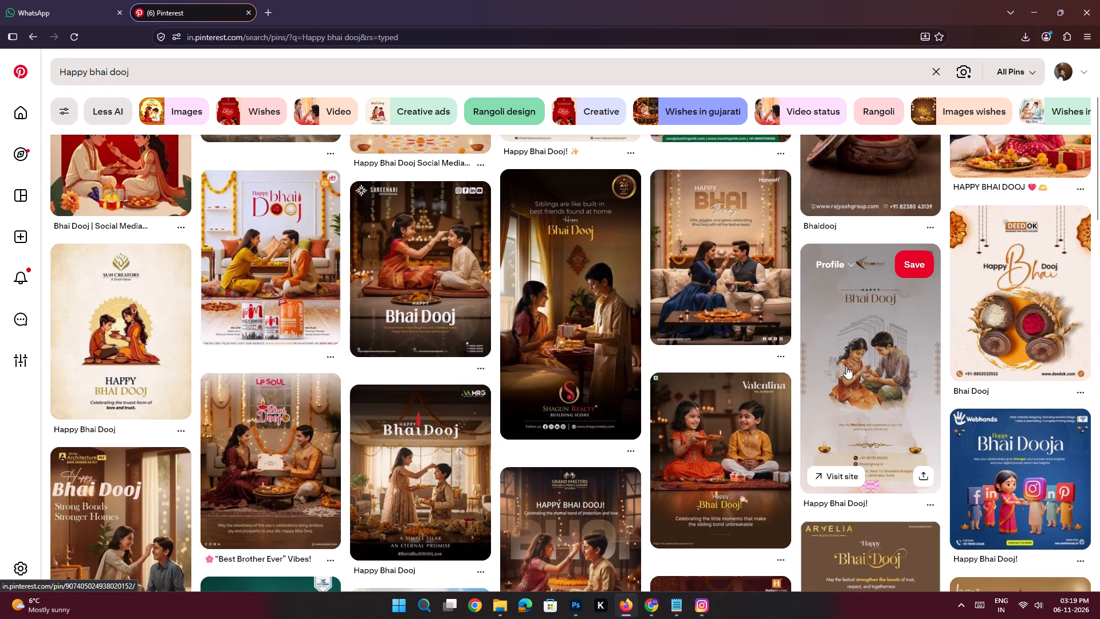
pyautogui.scroll(2, 844, 375)
pyautogui.click(856, 296)
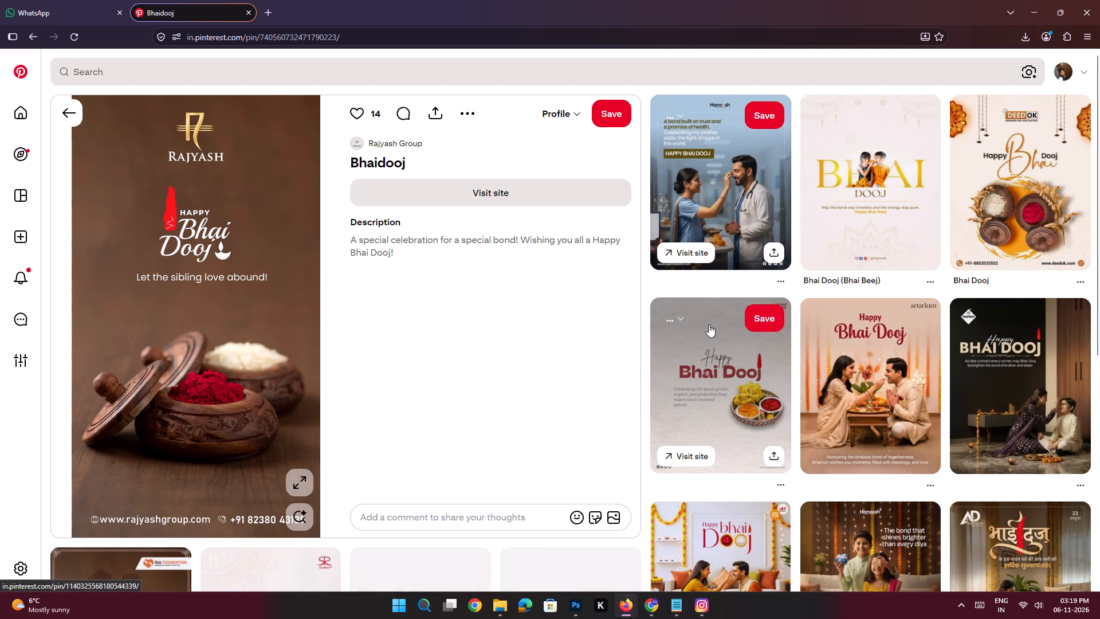
pyautogui.click(726, 386)
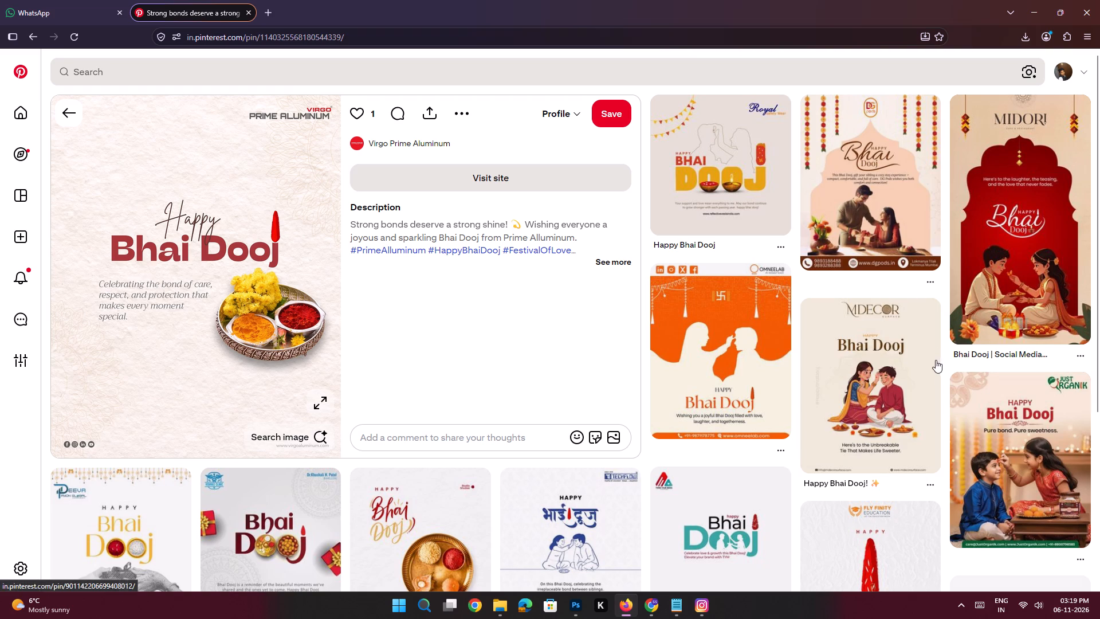
pyautogui.click(720, 164)
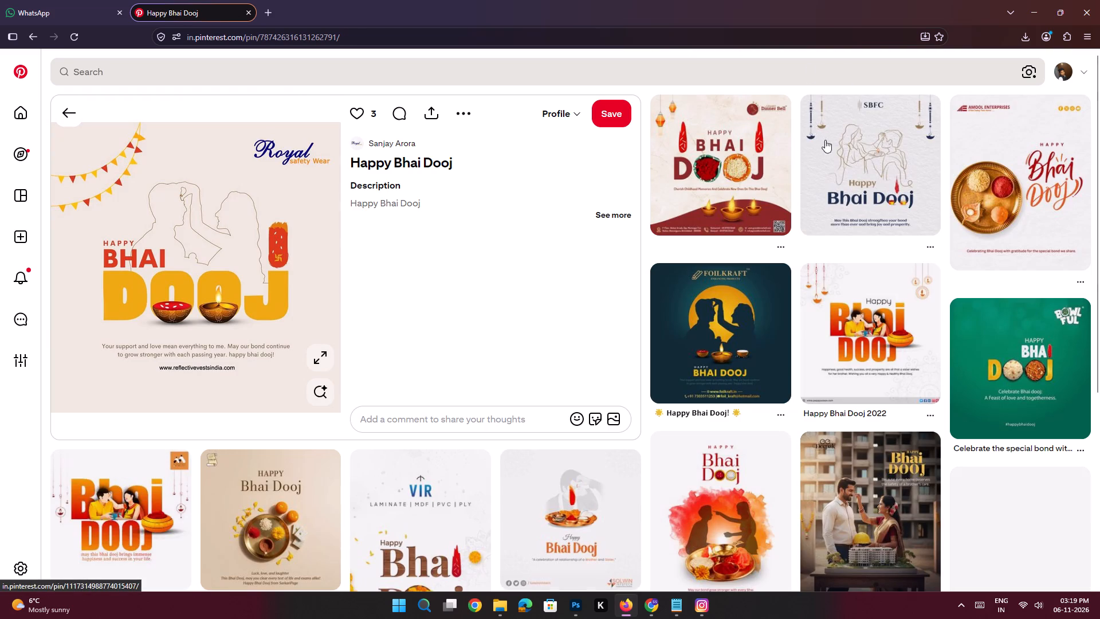
pyautogui.click(736, 156)
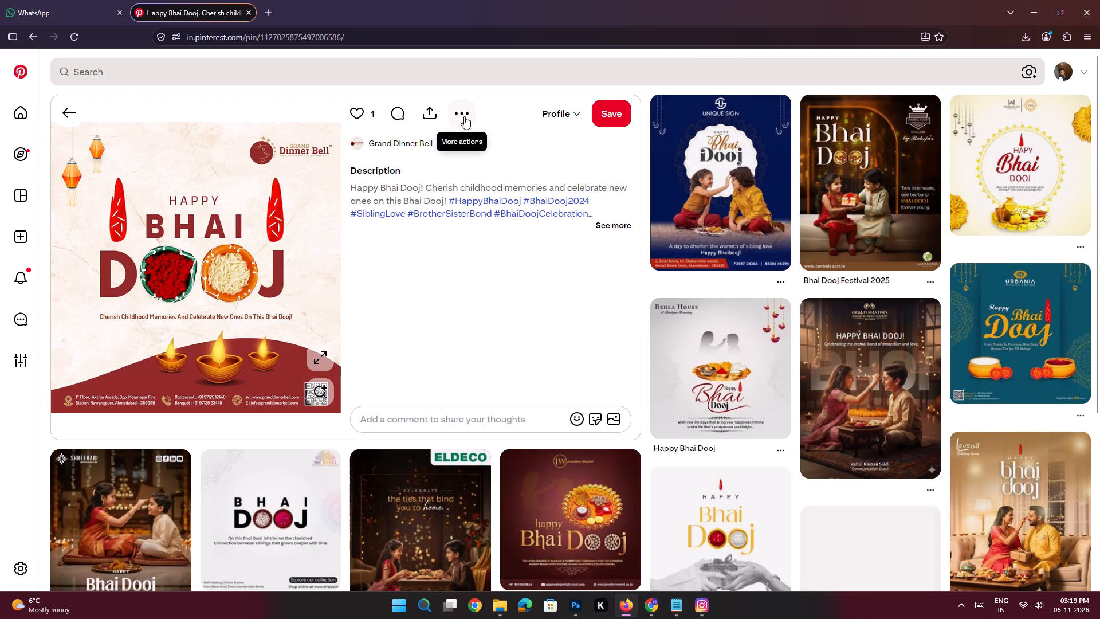
pyautogui.click(464, 116)
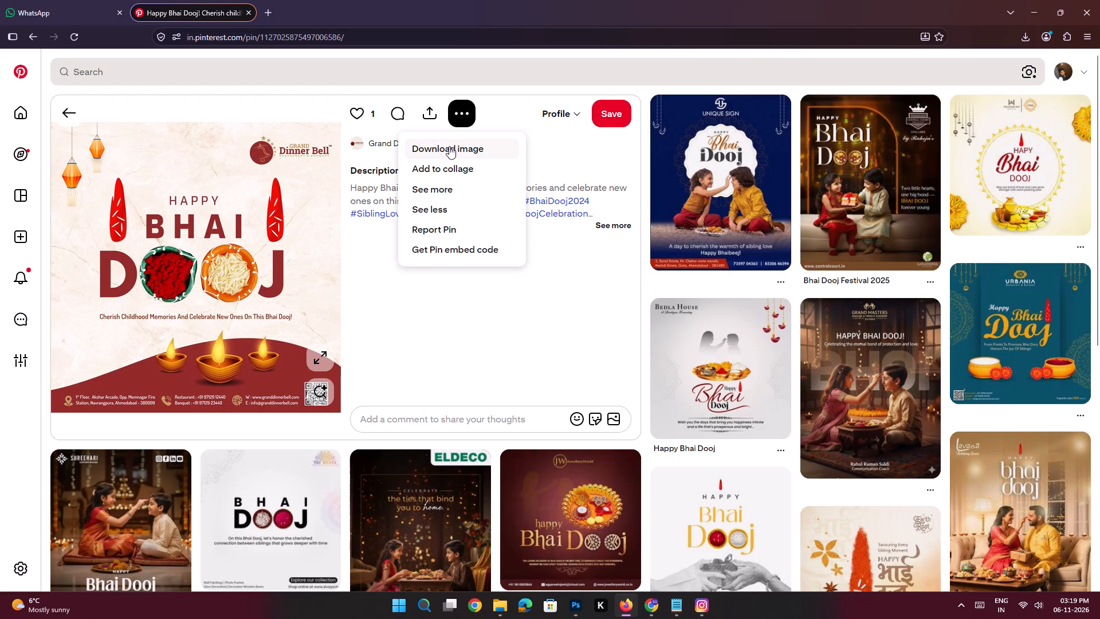
pyautogui.click(449, 146)
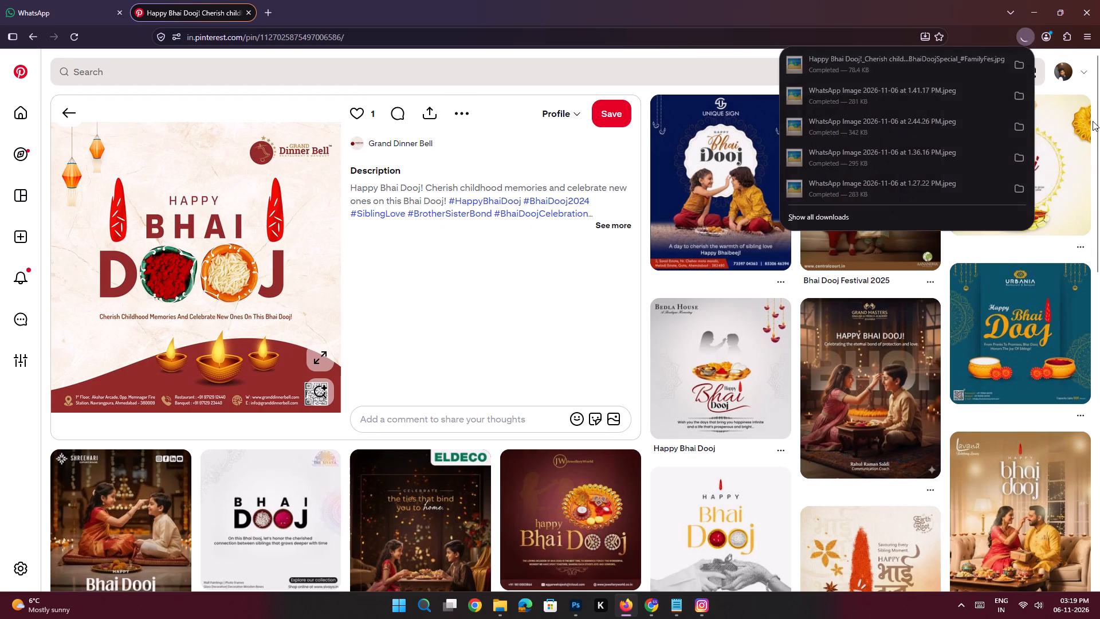
# Open the downloaded Grand Dinner Bell poster image as a separate document in Photoshop.
pyautogui.moveTo(848, 60); pyautogui.dragTo(569, 601)
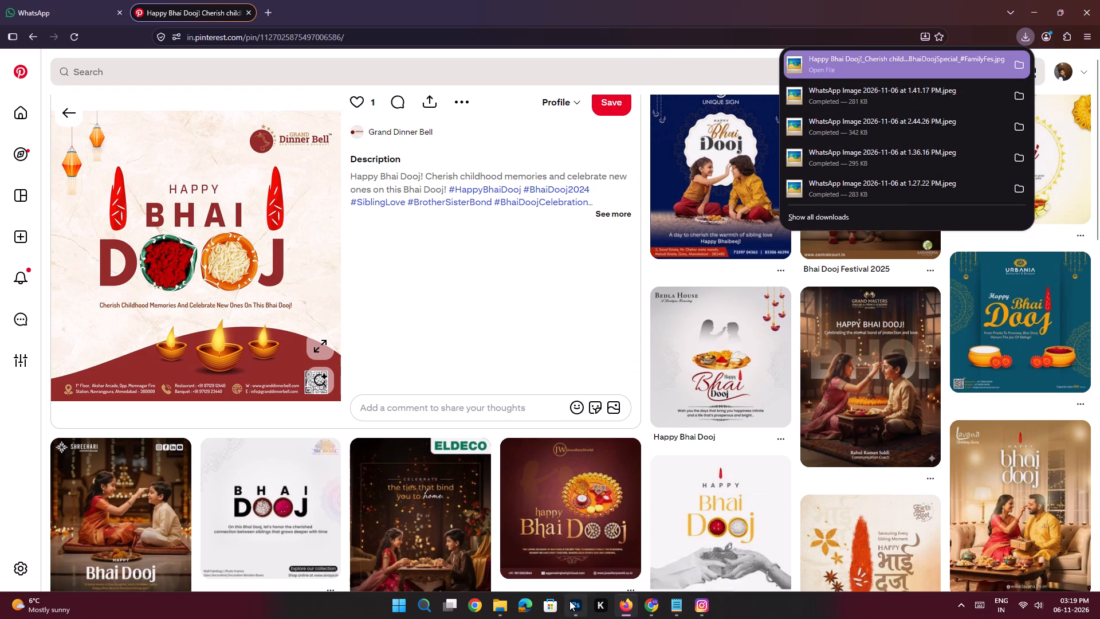
pyautogui.moveTo(569, 601); pyautogui.dragTo(630, 0)
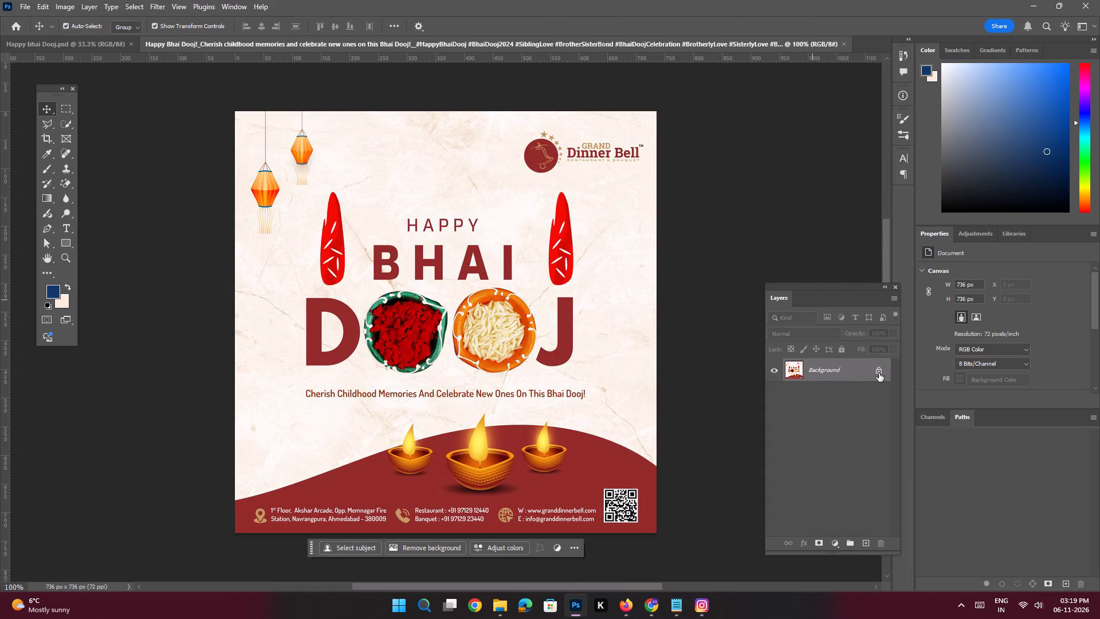
# Unlock the poster's Background layer and erase the cream backdrop around the red tilak above the J with the Magic Eraser.
pyautogui.click(883, 374)
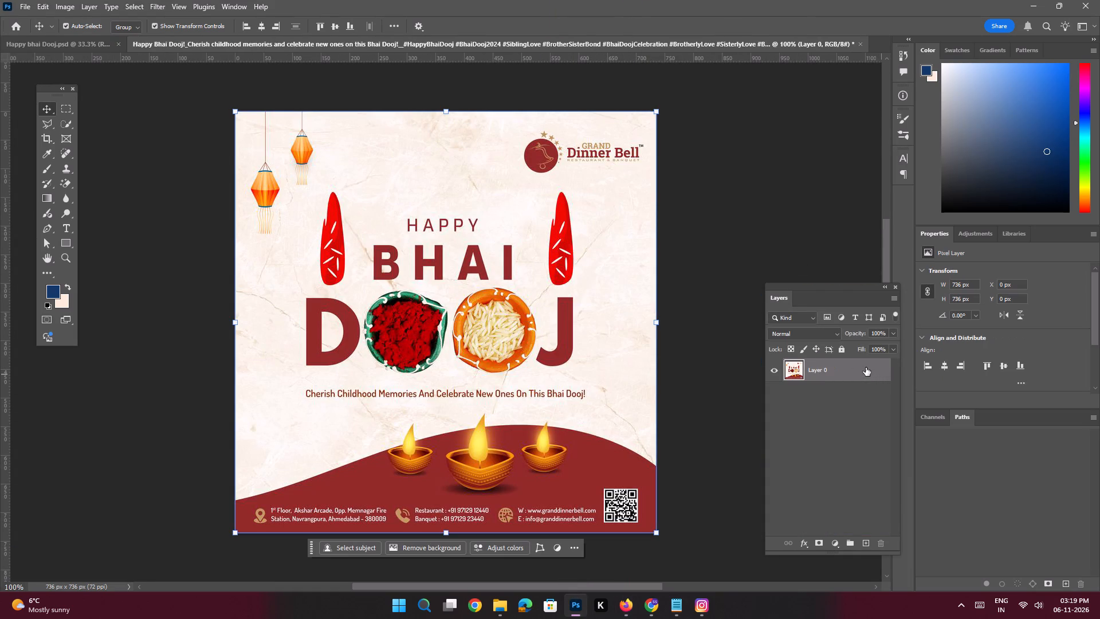
pyautogui.hotkey('ctrl', 'space')
pyautogui.hotkey('ctrl', 'space')
pyautogui.hotkey('ctrl', 'space')
pyautogui.hotkey('ctrl', 'space')
pyautogui.hotkey('ctrl', 'space')
pyautogui.hotkey('ctrl', 'space')
pyautogui.hotkey('ctrl', 'space')
pyautogui.hotkey('ctrl', 'space')
pyautogui.hotkey('ctrl', 'space')
pyautogui.hotkey('ctrl', 'space')
pyautogui.hotkey('ctrl', 'space')
pyautogui.hotkey('ctrl', 'space')
pyautogui.hotkey('ctrl', 'space')
pyautogui.hotkey('ctrl', 'space')
pyautogui.hotkey('ctrl', 'space')
pyautogui.hotkey('ctrl', 'space')
pyautogui.hotkey('ctrl', 'space')
pyautogui.hotkey('ctrl', 'space')
pyautogui.hotkey('ctrl', 'space')
pyautogui.hotkey('ctrl', 'space')
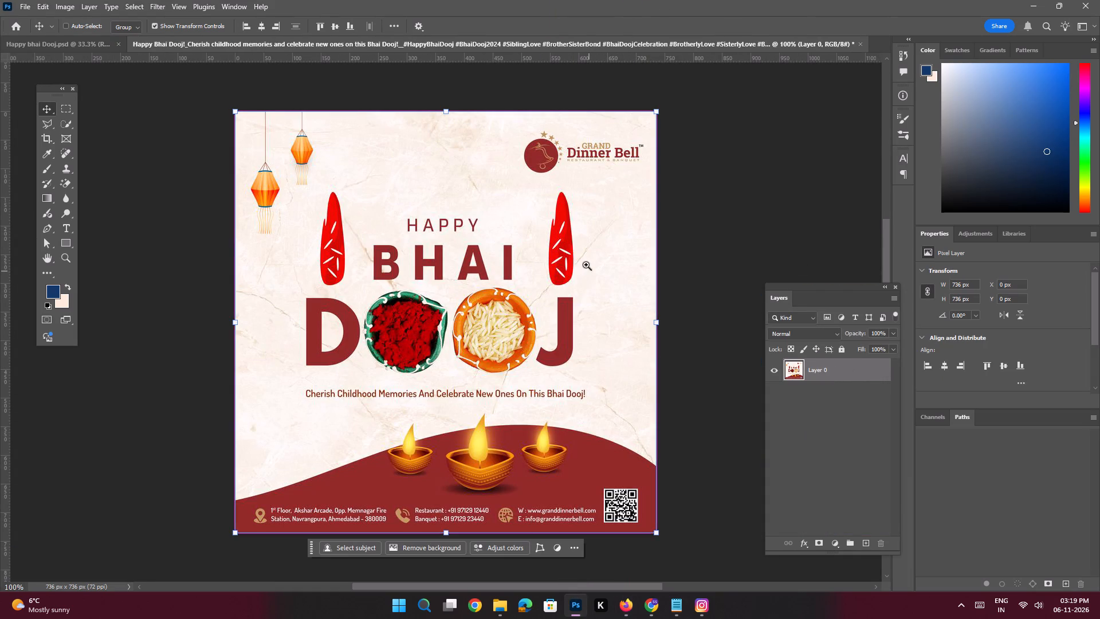
pyautogui.keyDown('ctrl'); pyautogui.moveTo(586, 265); pyautogui.dragTo(638, 324); pyautogui.keyUp('ctrl')
pyautogui.moveTo(620, 230); pyautogui.dragTo(594, 353)
pyautogui.press('e')
pyautogui.click(595, 295)
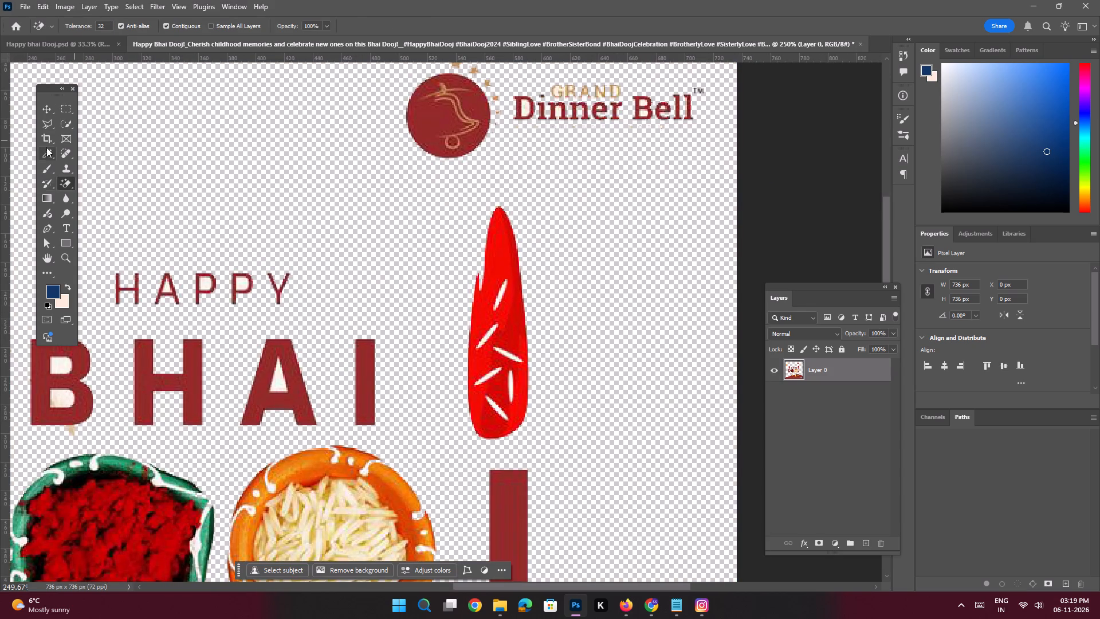
# Outline the red tilak above the J with the Polygonal Lasso, cut it, and paste it in place on a new layer.
pyautogui.click(45, 117)
pyautogui.click(455, 284)
pyautogui.rightClick(455, 284)
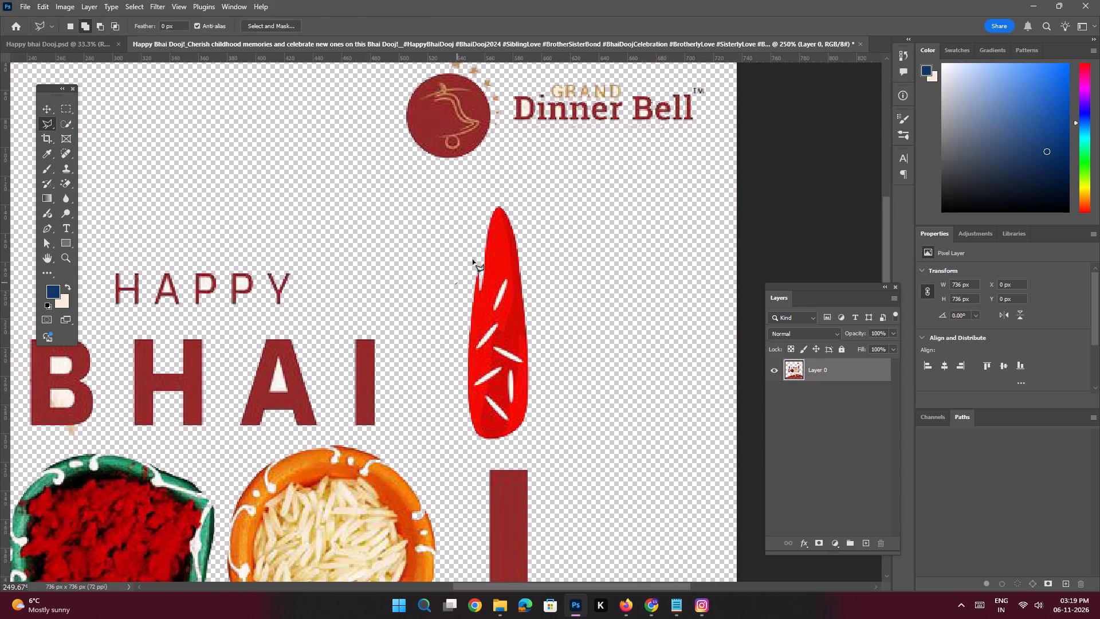
pyautogui.click(481, 191)
pyautogui.click(514, 196)
pyautogui.moveTo(533, 229); pyautogui.dragTo(536, 252)
pyautogui.moveTo(553, 396); pyautogui.dragTo(552, 410)
pyautogui.moveTo(548, 440); pyautogui.dragTo(542, 448)
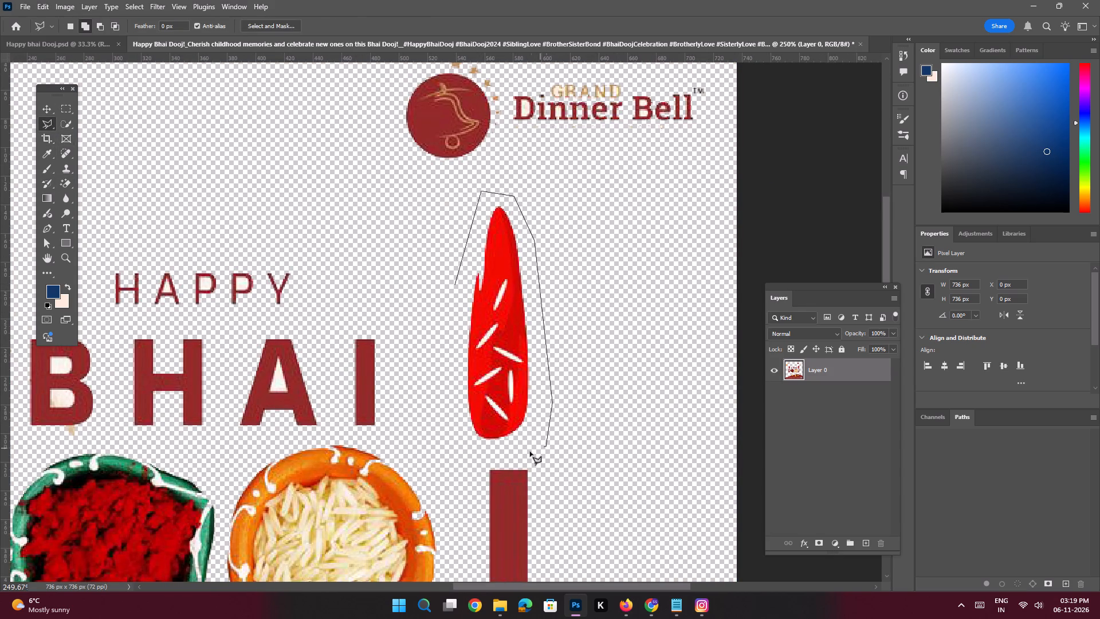
pyautogui.moveTo(529, 452); pyautogui.dragTo(524, 452)
pyautogui.click(474, 453)
pyautogui.moveTo(461, 429); pyautogui.dragTo(461, 420)
pyautogui.click(451, 319)
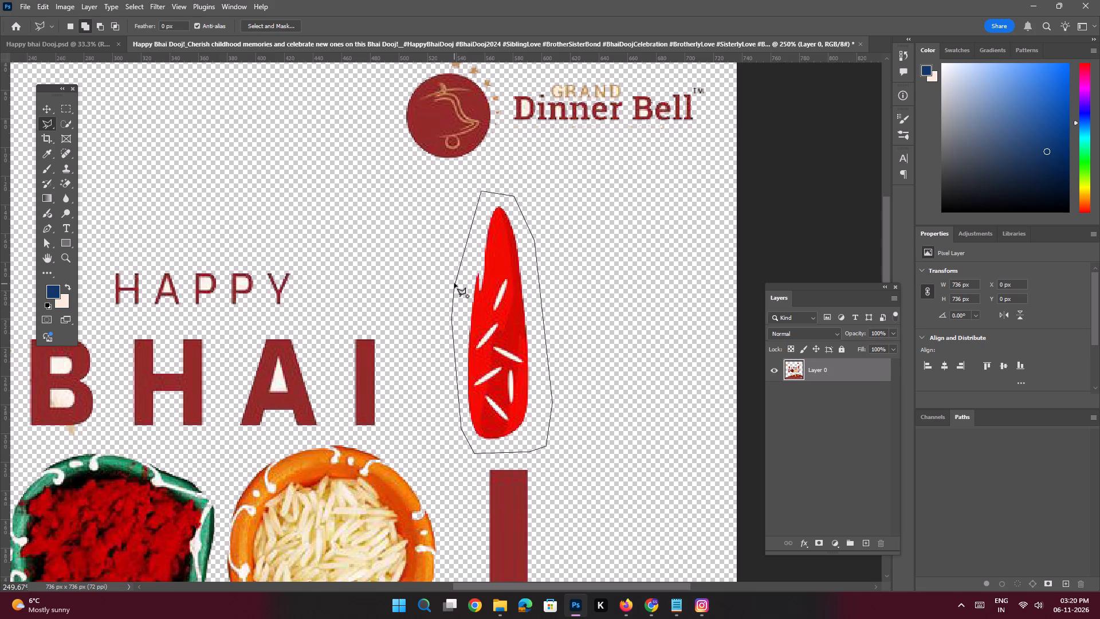
pyautogui.click(454, 283)
pyautogui.hotkey('ctrl', 'x')
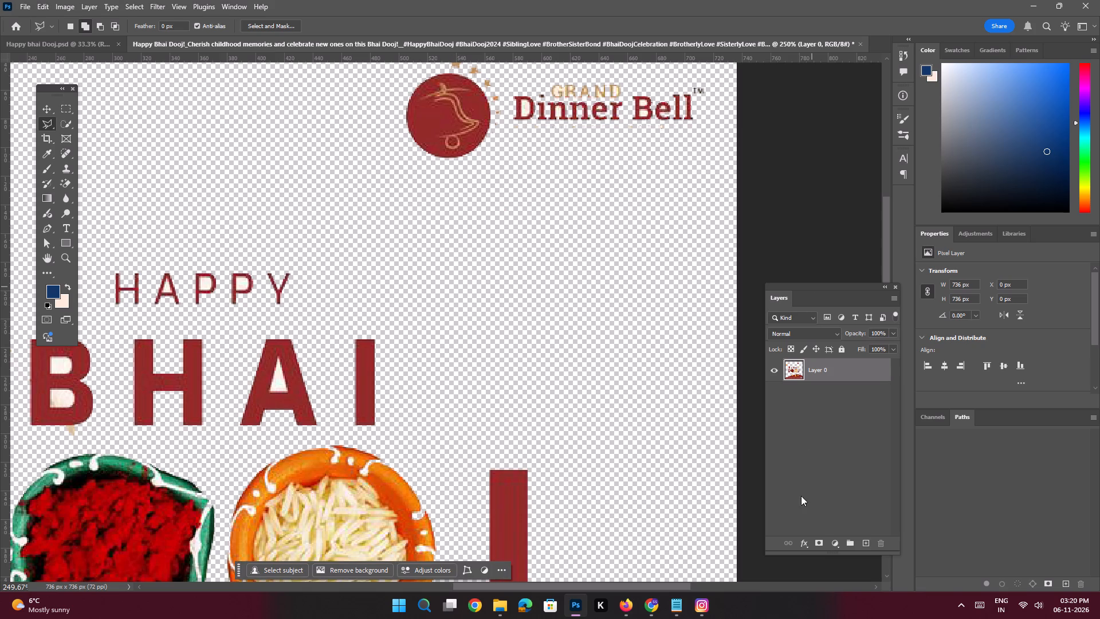
pyautogui.click(866, 544)
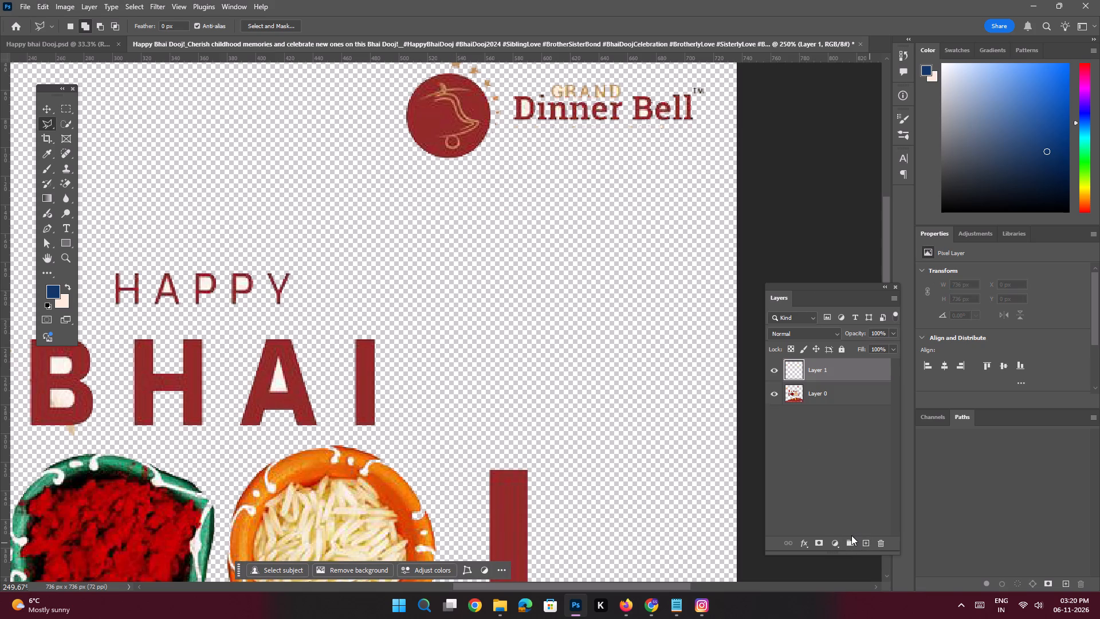
pyautogui.hotkey('ctrl', 'shift', 'v')
# Transfer the red tilak layer into Happy bhai Dooj.psd, placing it beside the Hindi headline.
pyautogui.click(46, 111)
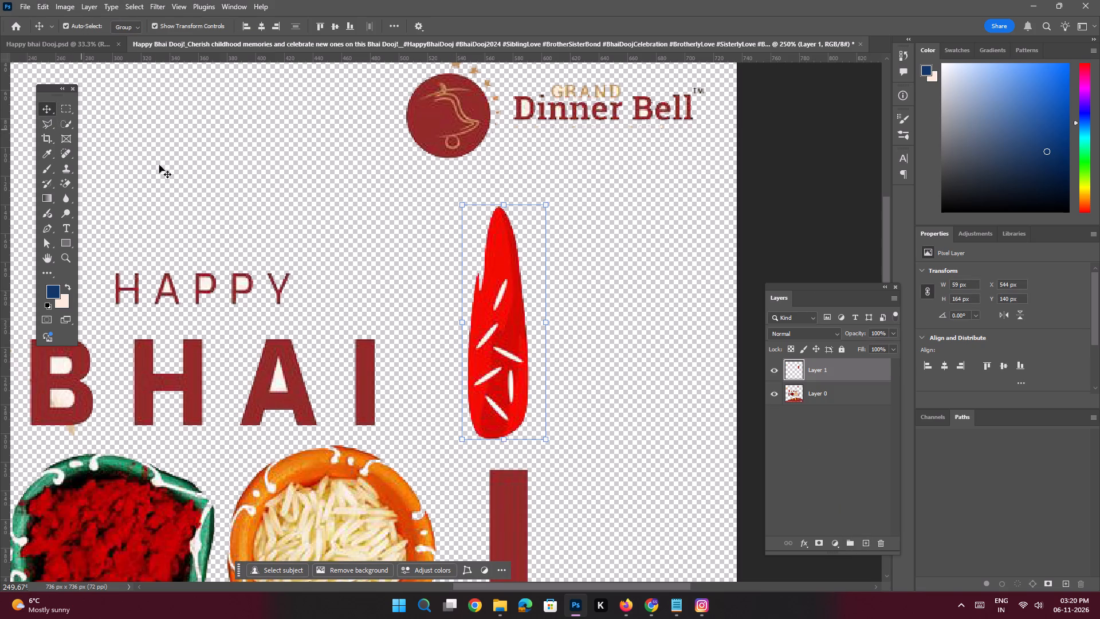
pyautogui.moveTo(818, 373); pyautogui.dragTo(57, 48)
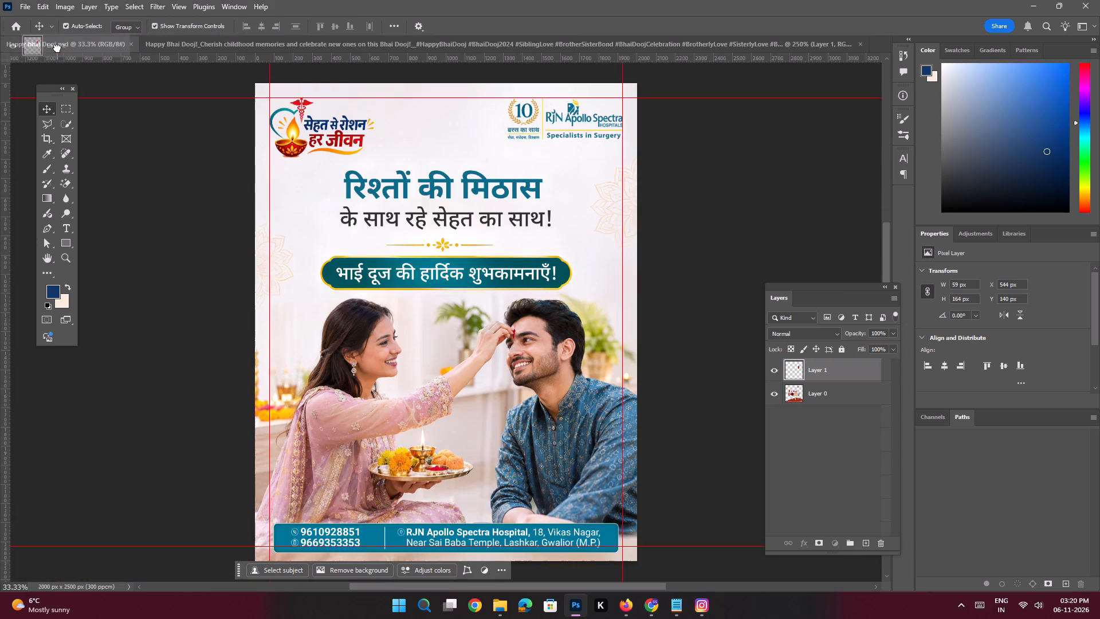
pyautogui.moveTo(57, 48); pyautogui.dragTo(304, 213)
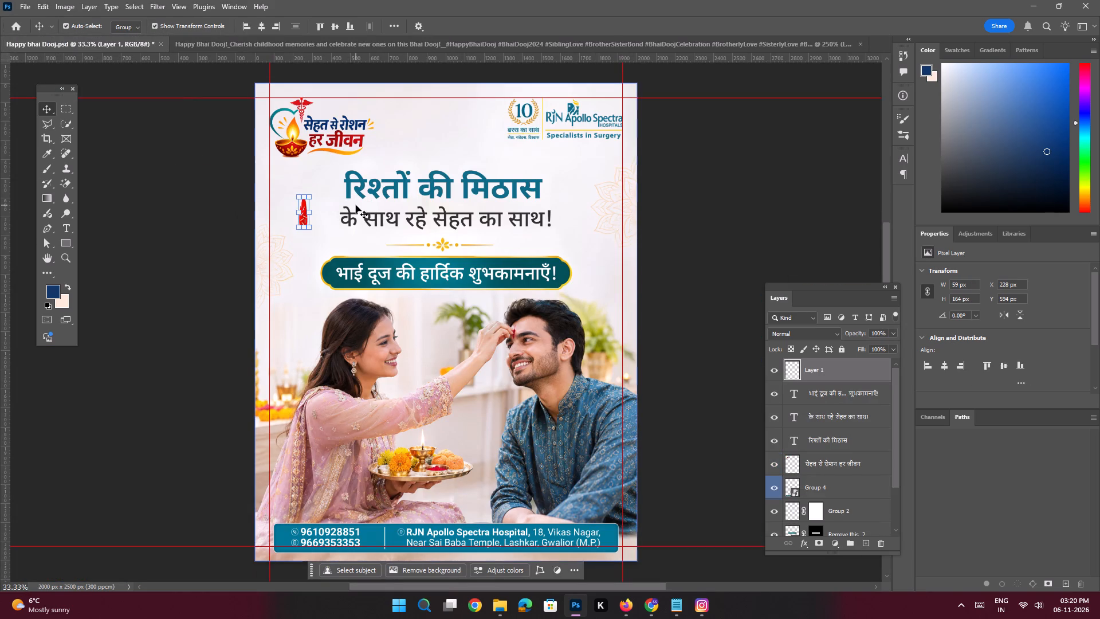
# Move the red tilak closer to the headline रिश्तों की मिठास, at about X 308 px, Y 508 px.
pyautogui.press('space')
pyautogui.keyDown('ctrl'); pyautogui.moveTo(298, 210); pyautogui.dragTo(347, 256); pyautogui.keyUp('ctrl')
pyautogui.moveTo(316, 230); pyautogui.dragTo(333, 213)
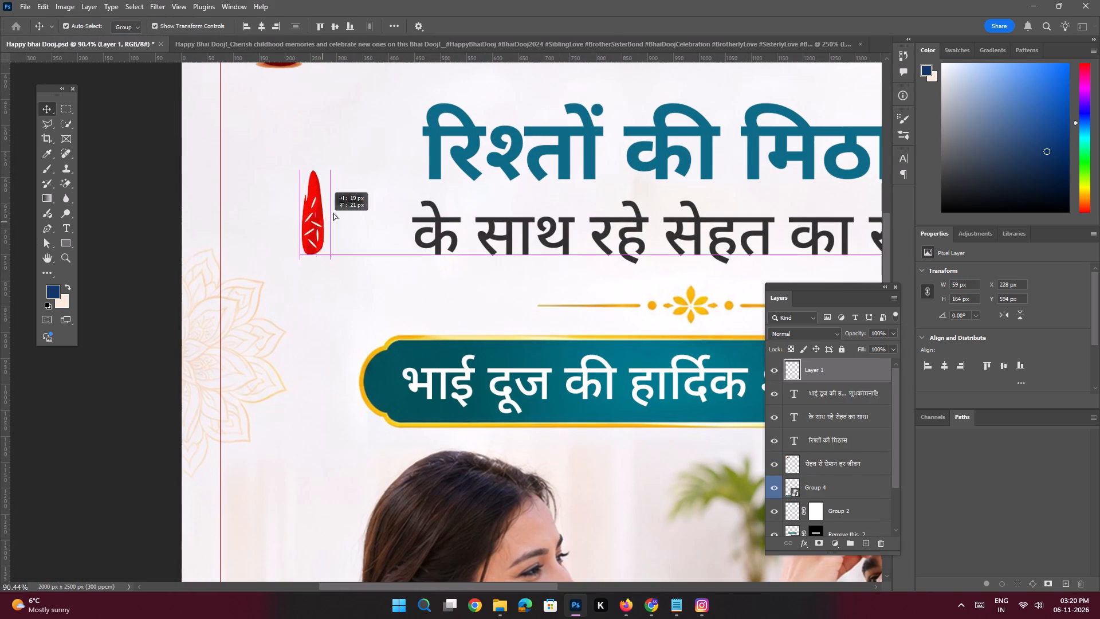
pyautogui.moveTo(333, 213); pyautogui.dragTo(357, 186)
pyautogui.press('space')
pyautogui.press('space')
pyautogui.press('space')
pyautogui.press('space')
pyautogui.press('space')
pyautogui.press('space')
pyautogui.press('space')
pyautogui.press('space')
pyautogui.press('space')
pyautogui.moveTo(528, 191); pyautogui.dragTo(492, 280)
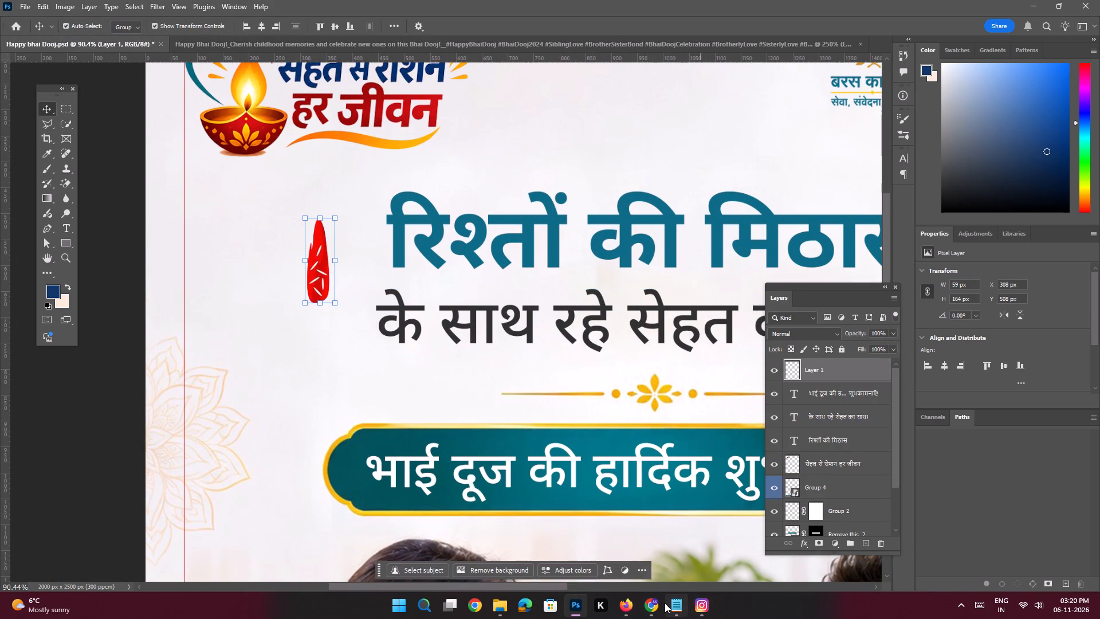
# Switch to Chrome with the Fish face Google Search page.
pyautogui.click(665, 603)
pyautogui.click(670, 609)
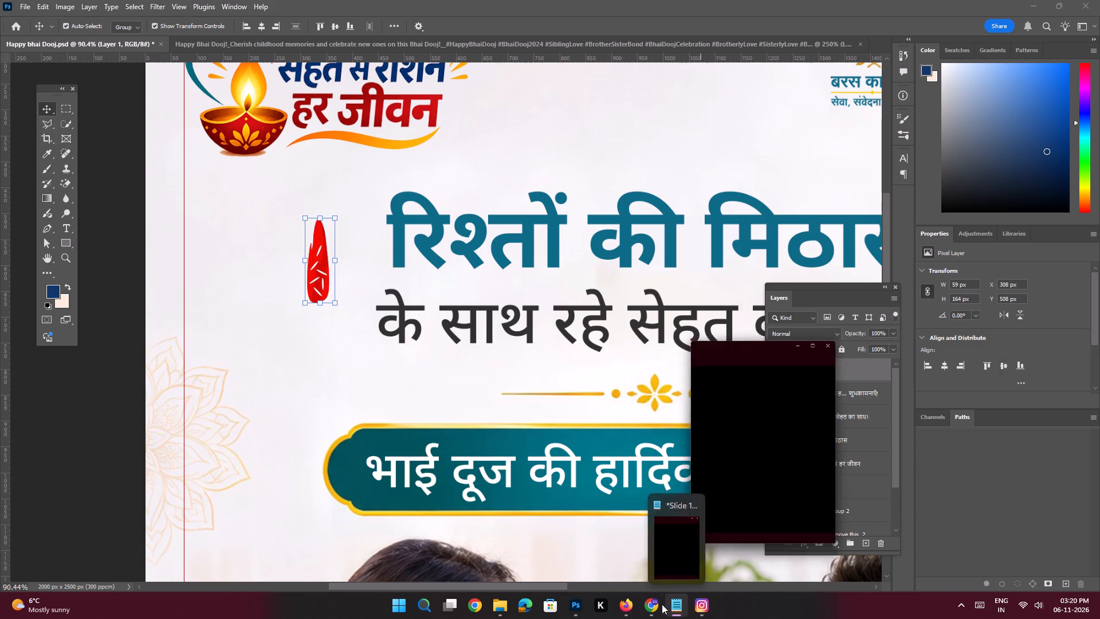
pyautogui.click(657, 601)
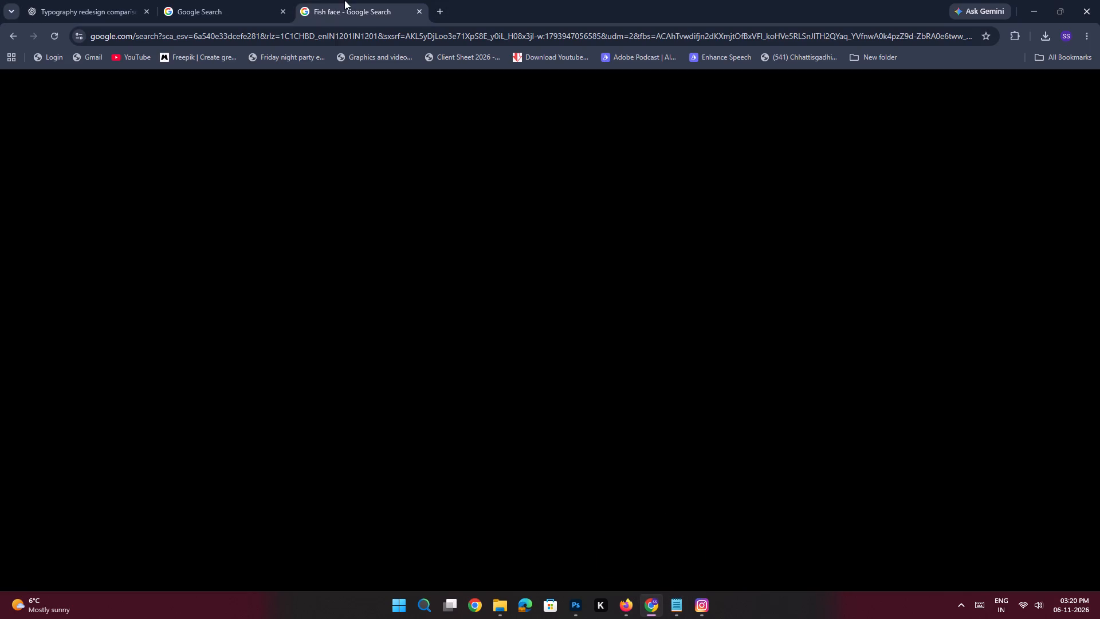
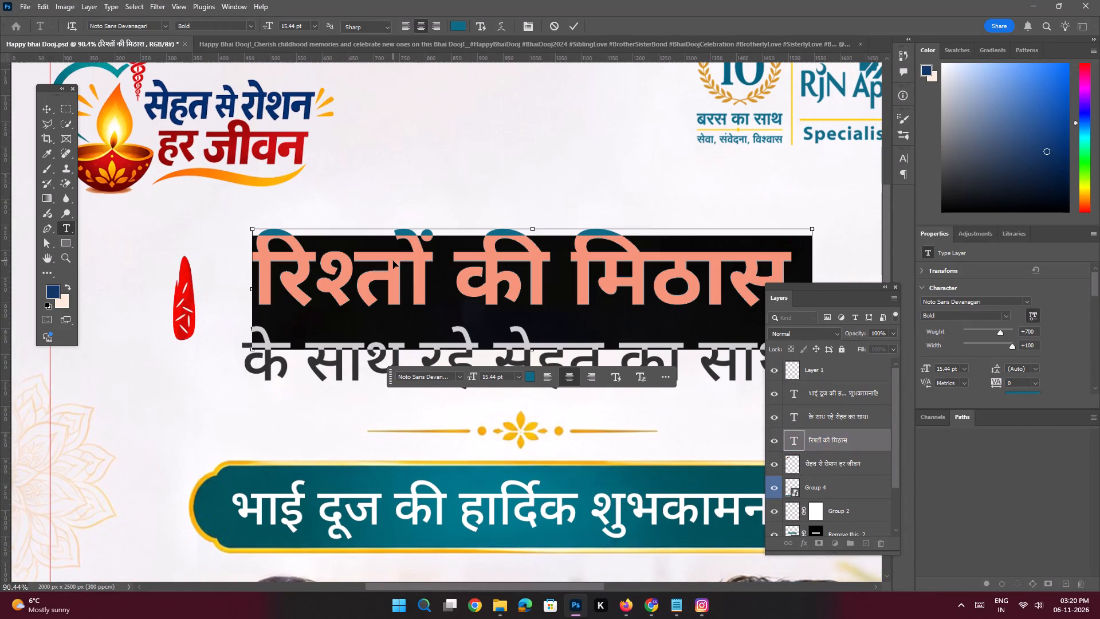
# Replace the headline रिश्तों की मिठास with the copied text इस भाई दूज, प्यार का टीका ही नहीं,.
pyautogui.hotkey('ctrl', 'v')
pyautogui.press('Return')
# Set the font size of the new teal headline इस भाई दूज, प्यार का टीका ही नहीं, to 9 pt.
pyautogui.hotkey('ctrl', 'space')
pyautogui.hotkey('ctrl', 'space')
pyautogui.hotkey('ctrl', 'space')
pyautogui.hotkey('ctrl', 'space')
pyautogui.hotkey('ctrl', 'space')
pyautogui.hotkey('ctrl', 'space')
pyautogui.hotkey('ctrl', 'space')
pyautogui.hotkey('ctrl', 'space')
pyautogui.hotkey('ctrl', 'space')
pyautogui.hotkey('ctrl', 'space')
pyautogui.hotkey('ctrl', 'space')
pyautogui.keyDown('ctrl'); pyautogui.moveTo(435, 263); pyautogui.dragTo(391, 257); pyautogui.keyUp('ctrl')
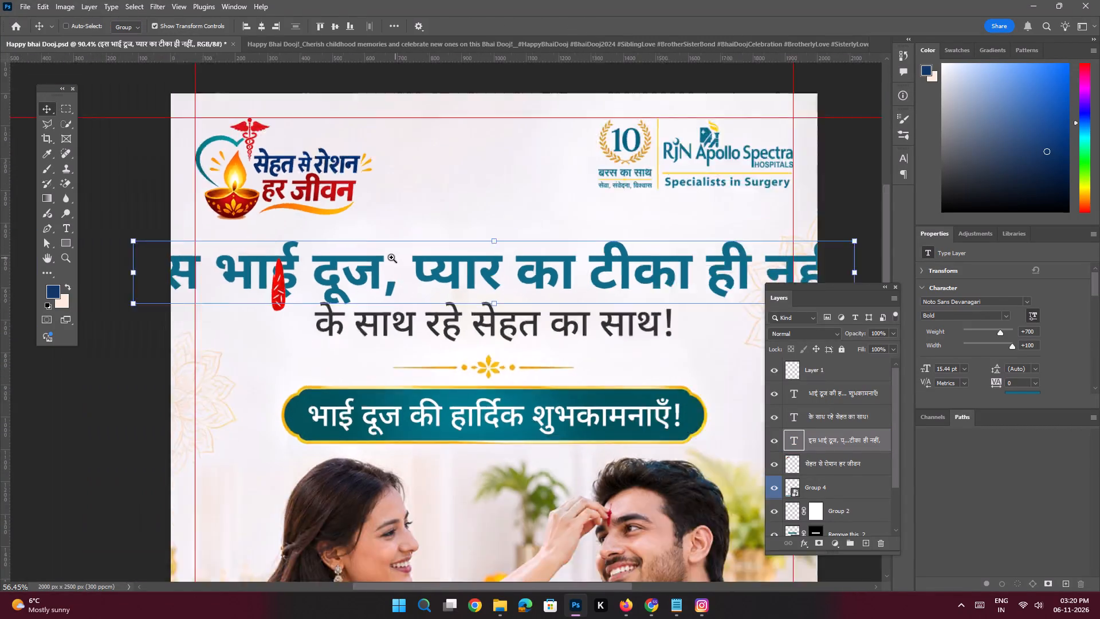
pyautogui.keyDown('ctrl'); pyautogui.moveTo(391, 257); pyautogui.dragTo(391, 257); pyautogui.keyUp('ctrl')
pyautogui.click(453, 253)
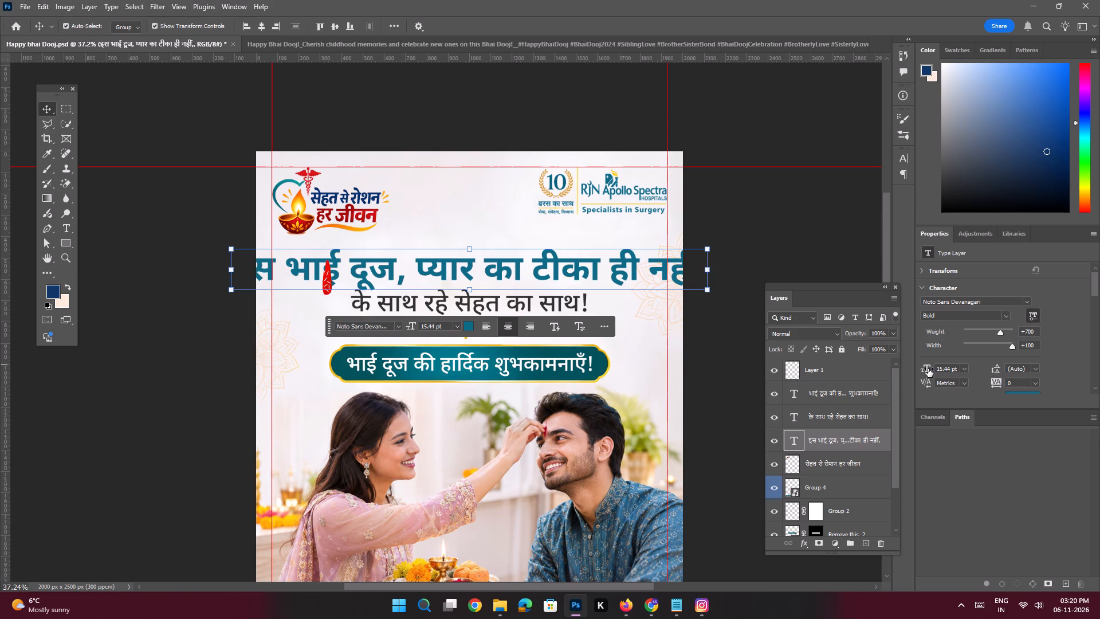
pyautogui.click(928, 368)
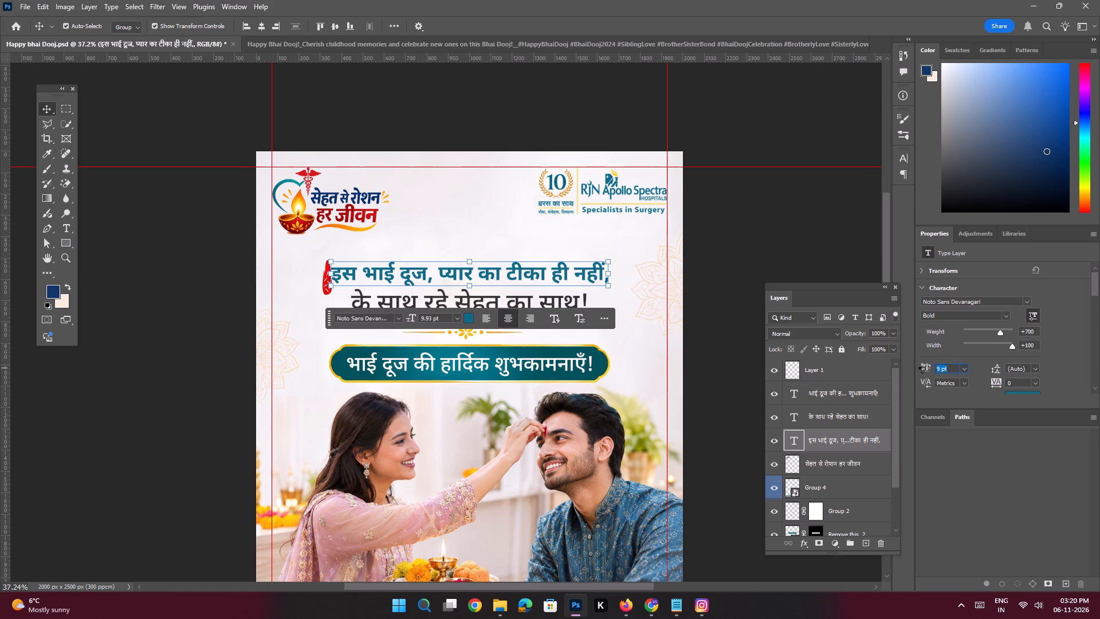
# Move the red tilak away from the headline's first word इस, leaving a clear gap before the text, and deselect it.
pyautogui.press('space')
pyautogui.keyDown('ctrl'); pyautogui.moveTo(380, 253); pyautogui.dragTo(390, 273); pyautogui.keyUp('ctrl')
pyautogui.moveTo(461, 272); pyautogui.dragTo(463, 281)
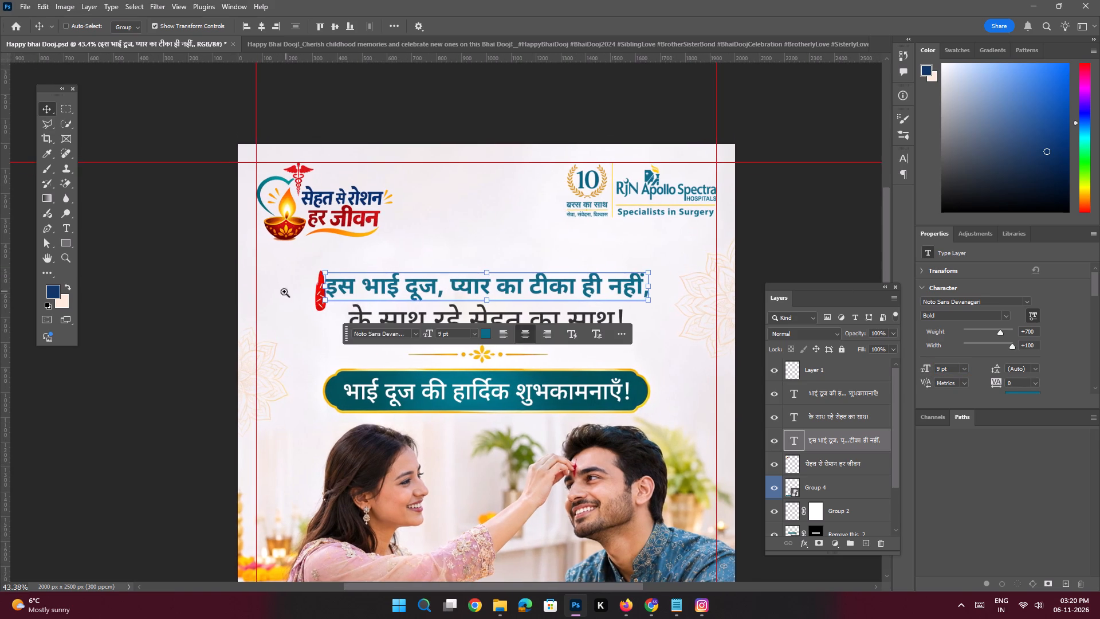
pyautogui.keyDown('ctrl'); pyautogui.moveTo(263, 279); pyautogui.dragTo(290, 326); pyautogui.keyUp('ctrl')
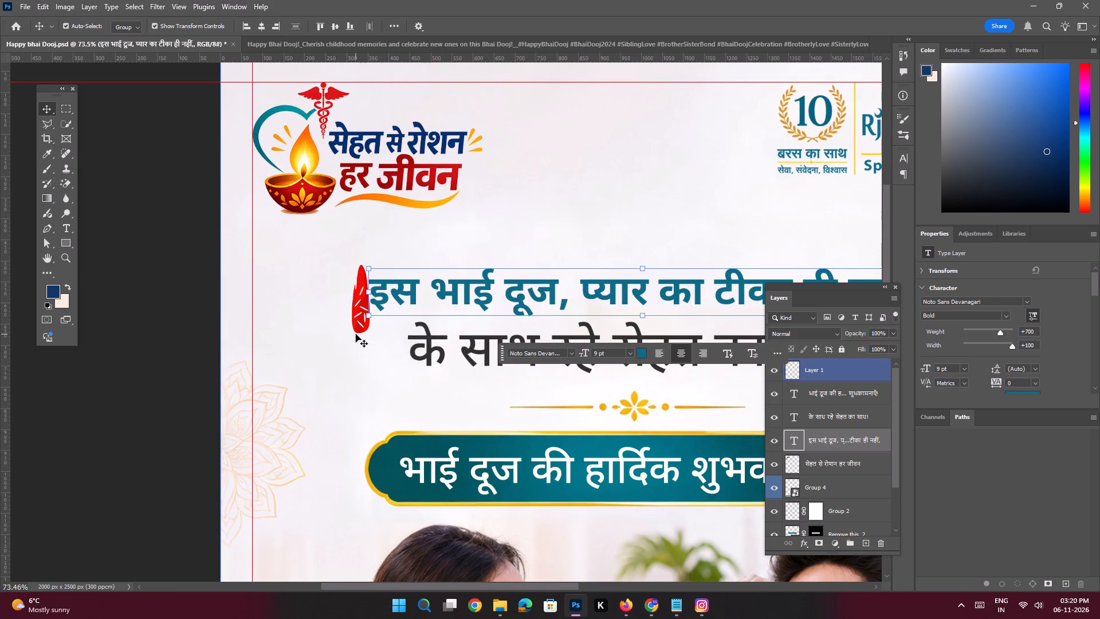
pyautogui.hotkey('ctrl', 'space')
pyautogui.hotkey('ctrl', 'space')
pyautogui.hotkey('ctrl', 'space')
pyautogui.hotkey('ctrl', 'space')
pyautogui.hotkey('ctrl', 'space')
pyautogui.hotkey('ctrl', 'space')
pyautogui.hotkey('ctrl', 'space')
pyautogui.hotkey('ctrl', 'space')
pyautogui.keyDown('ctrl'); pyautogui.moveTo(360, 315); pyautogui.dragTo(365, 330); pyautogui.keyUp('ctrl')
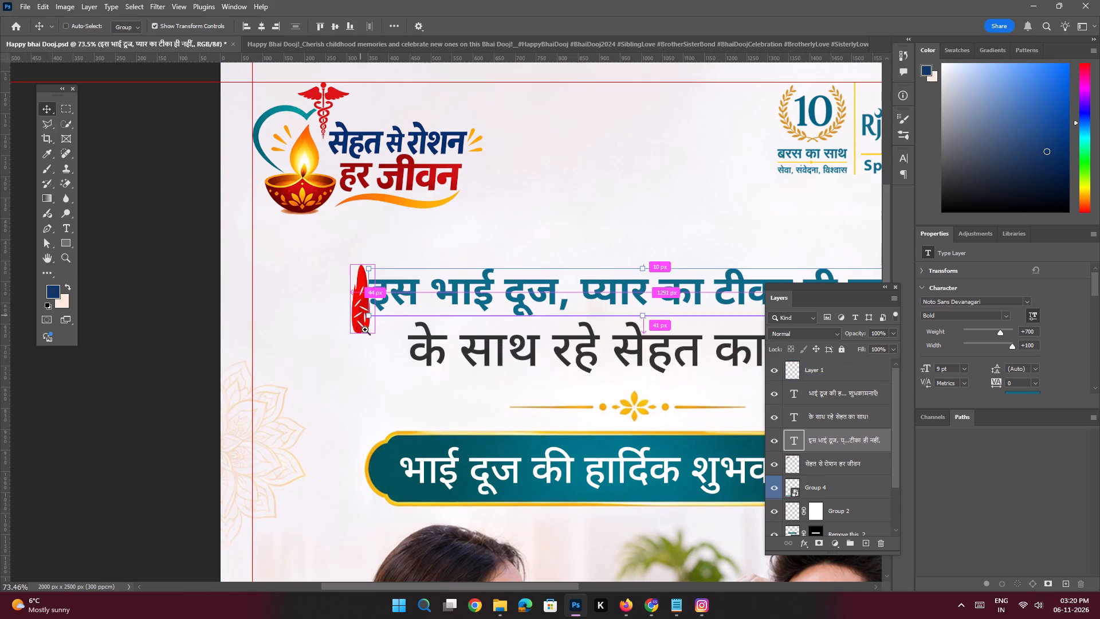
pyautogui.keyDown('ctrl'); pyautogui.moveTo(365, 330); pyautogui.dragTo(375, 383); pyautogui.keyUp('ctrl')
pyautogui.click(354, 327)
pyautogui.keyDown('shift'); pyautogui.moveTo(356, 325); pyautogui.dragTo(340, 326); pyautogui.keyUp('shift')
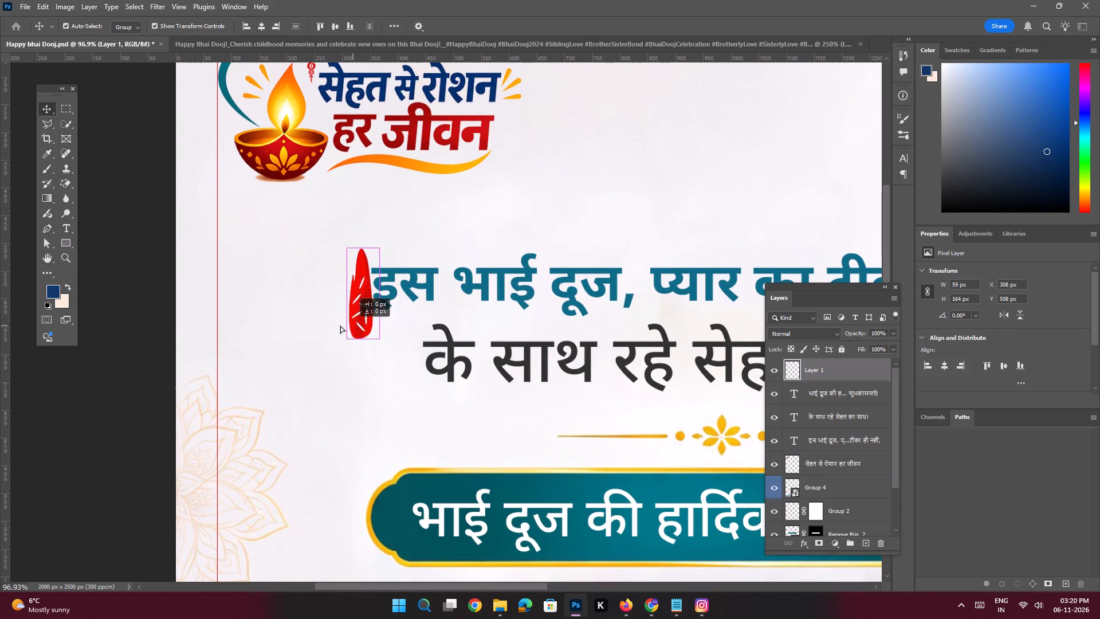
pyautogui.keyDown('shift'); pyautogui.moveTo(340, 326); pyautogui.dragTo(307, 324); pyautogui.keyUp('shift')
pyautogui.hotkey('ctrl', 'space')
pyautogui.hotkey('ctrl', 'space')
pyautogui.hotkey('ctrl', 'space')
pyautogui.hotkey('ctrl', 'space')
pyautogui.keyDown('ctrl'); pyautogui.moveTo(356, 324); pyautogui.dragTo(304, 312); pyautogui.keyUp('ctrl')
pyautogui.click(267, 324)
# Examine the new headline and the red tilak's placement against the rest of the poster's upper half.
pyautogui.hotkey('ctrl', 'space')
pyautogui.hotkey('ctrl', 'space')
pyautogui.hotkey('ctrl', 'space')
pyautogui.hotkey('ctrl', 'space')
pyautogui.hotkey('ctrl', 'space')
pyautogui.hotkey('ctrl', 'space')
pyautogui.hotkey('ctrl', 'space')
pyautogui.hotkey('ctrl', 'space')
pyautogui.hotkey('ctrl', 'space')
pyautogui.hotkey('ctrl', 'space')
pyautogui.hotkey('ctrl', 'space')
pyautogui.hotkey('ctrl', 'space')
pyautogui.hotkey('ctrl', 'space')
pyautogui.hotkey('ctrl', 'space')
pyautogui.hotkey('ctrl', 'space')
pyautogui.hotkey('ctrl', 'space')
pyautogui.hotkey('ctrl', 'space')
pyautogui.hotkey('ctrl', 'space')
pyautogui.hotkey('ctrl', 'space')
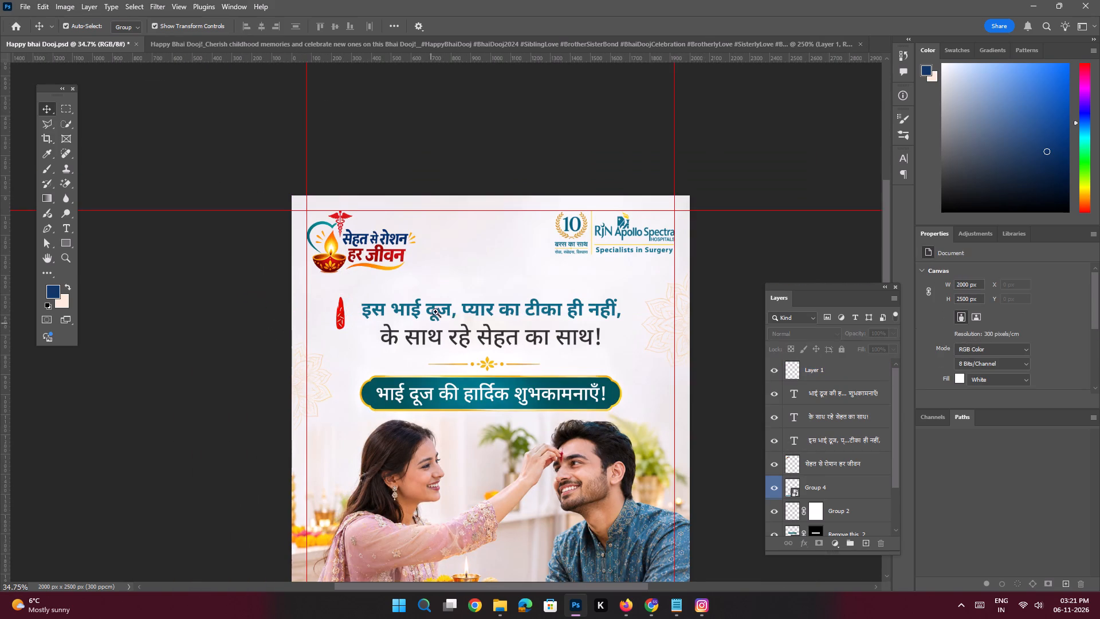
pyautogui.keyDown('ctrl'); pyautogui.moveTo(441, 303); pyautogui.dragTo(458, 348); pyautogui.keyUp('ctrl')
pyautogui.moveTo(510, 324); pyautogui.dragTo(422, 354)
pyautogui.click(428, 342)
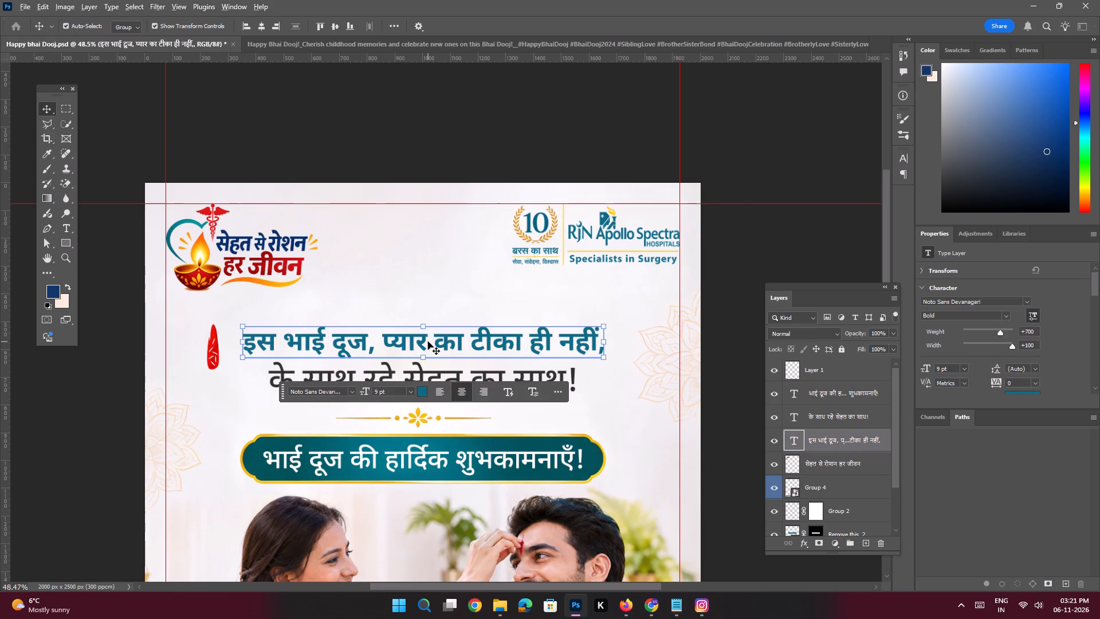
# Switch to Chrome with the Fish face Google Images results.
pyautogui.hotkey('alt', 'Tab')
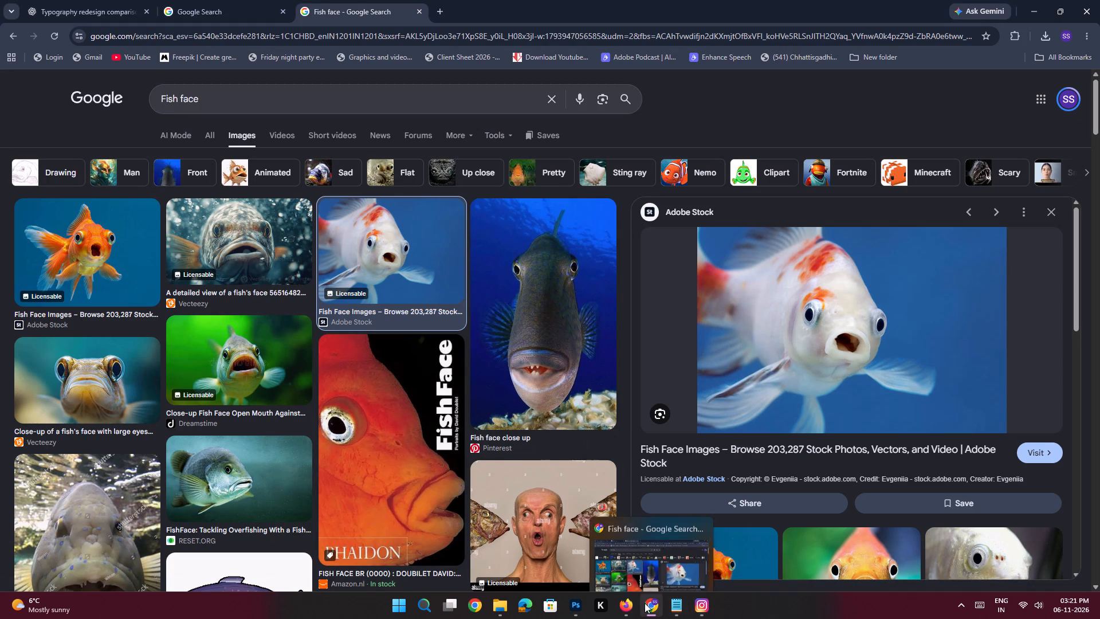
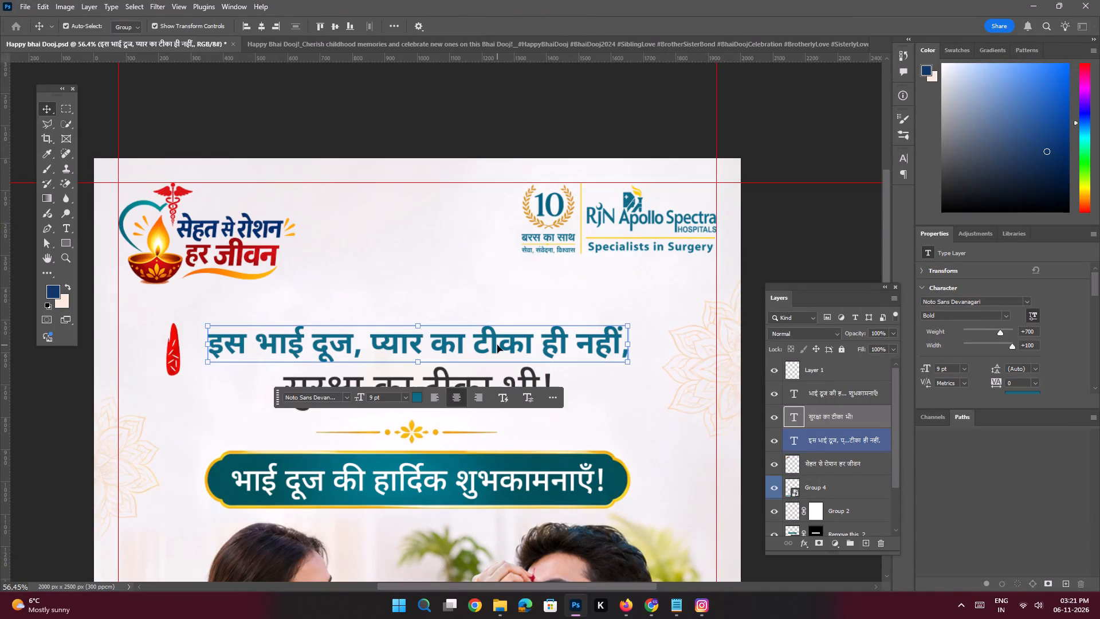
# Raise the teal headline slightly and break it after दूज, so that प्यार का टीका ही नहीं, forms a second line.
pyautogui.keyDown('shift'); pyautogui.moveTo(497, 345); pyautogui.dragTo(497, 328); pyautogui.keyUp('shift')
pyautogui.doubleClick(497, 328)
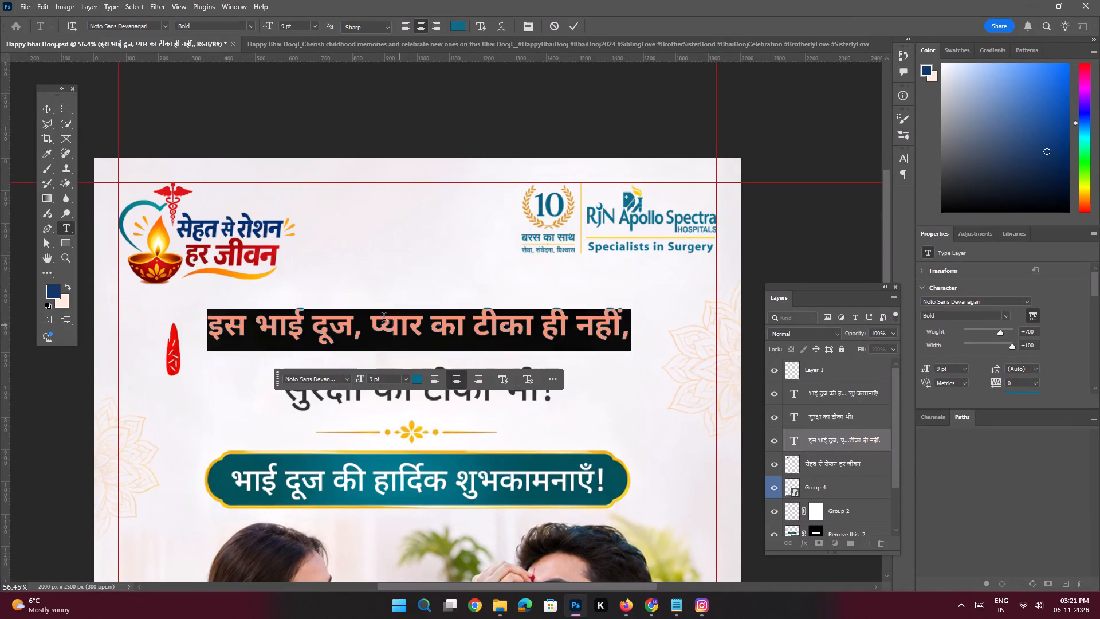
pyautogui.click(371, 316)
pyautogui.press('Return')
pyautogui.press('Return')
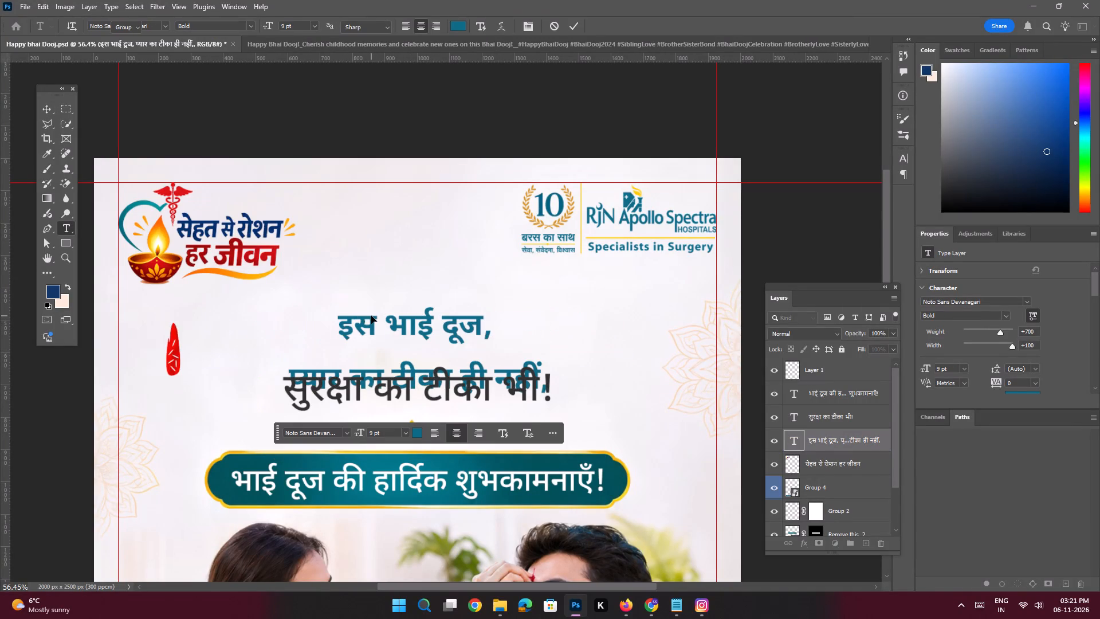
# Set the two-line headline's leading to 9 pt and move it up, away from सुरक्षा का टीका भी!
pyautogui.click(995, 368)
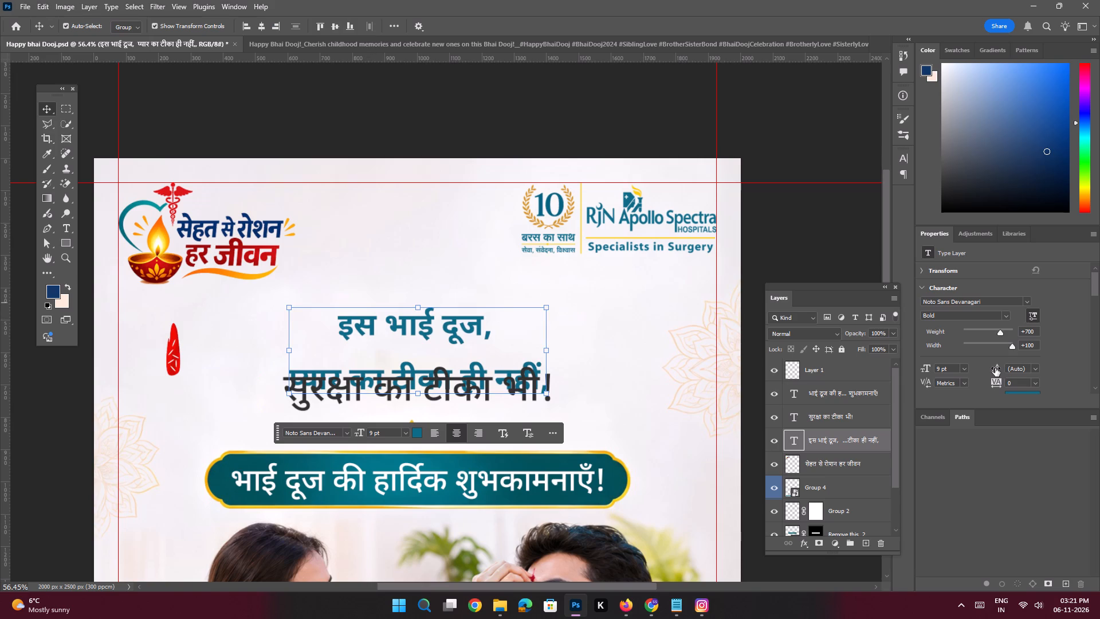
pyautogui.press('space')
pyautogui.press('space')
pyautogui.press('space')
pyautogui.press('space')
pyautogui.press('space')
pyautogui.press('space')
pyautogui.press('space')
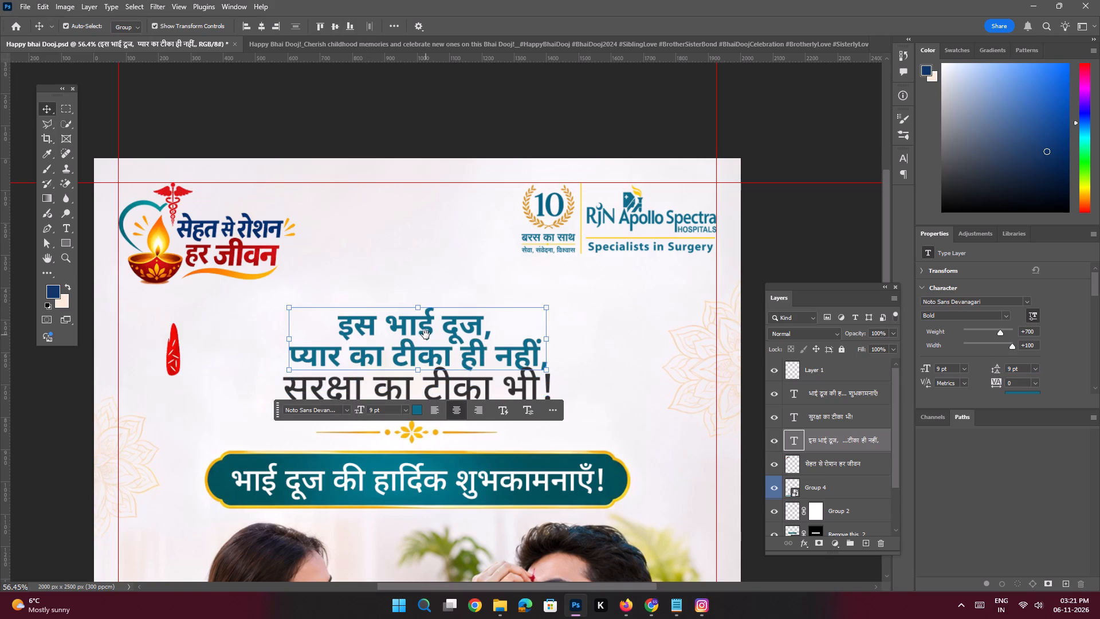
pyautogui.moveTo(426, 335); pyautogui.dragTo(429, 320)
pyautogui.keyDown('shift'); pyautogui.moveTo(430, 320); pyautogui.dragTo(432, 307); pyautogui.keyUp('shift')
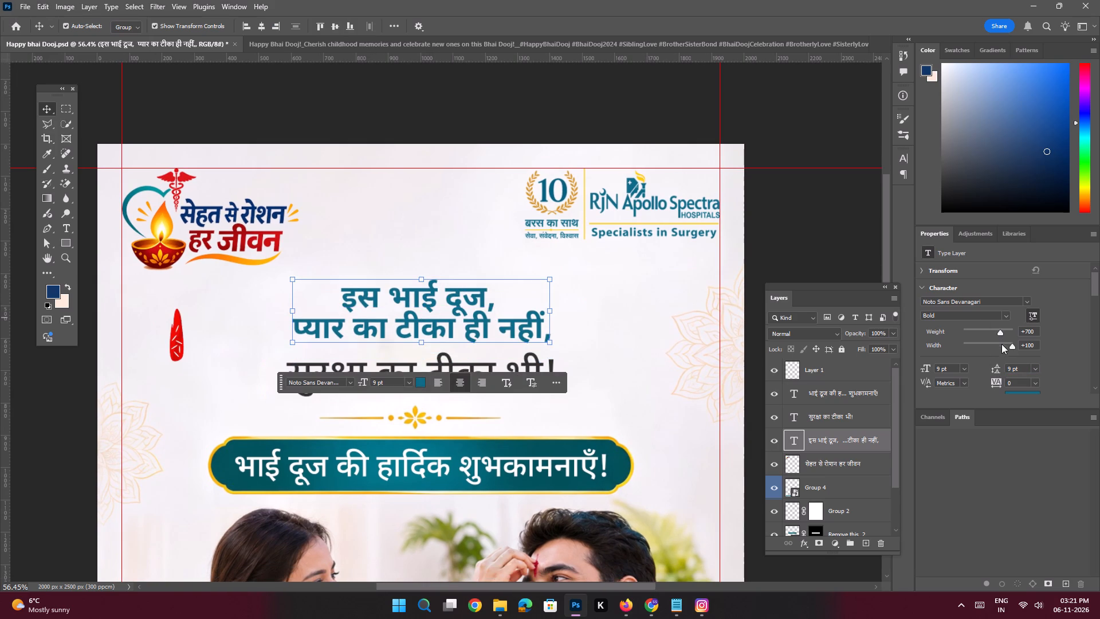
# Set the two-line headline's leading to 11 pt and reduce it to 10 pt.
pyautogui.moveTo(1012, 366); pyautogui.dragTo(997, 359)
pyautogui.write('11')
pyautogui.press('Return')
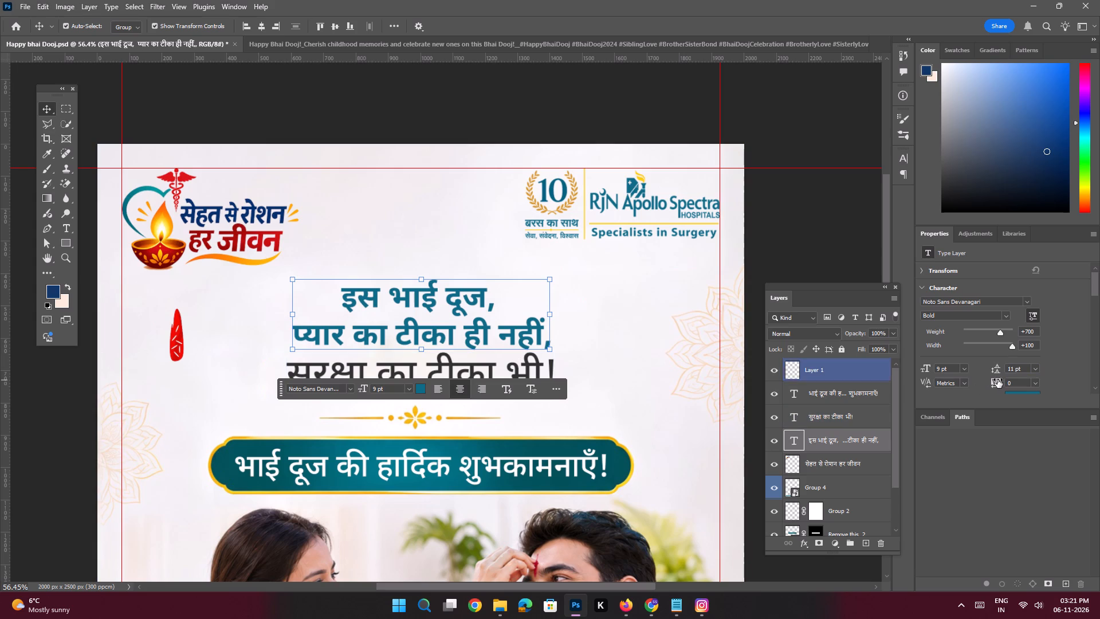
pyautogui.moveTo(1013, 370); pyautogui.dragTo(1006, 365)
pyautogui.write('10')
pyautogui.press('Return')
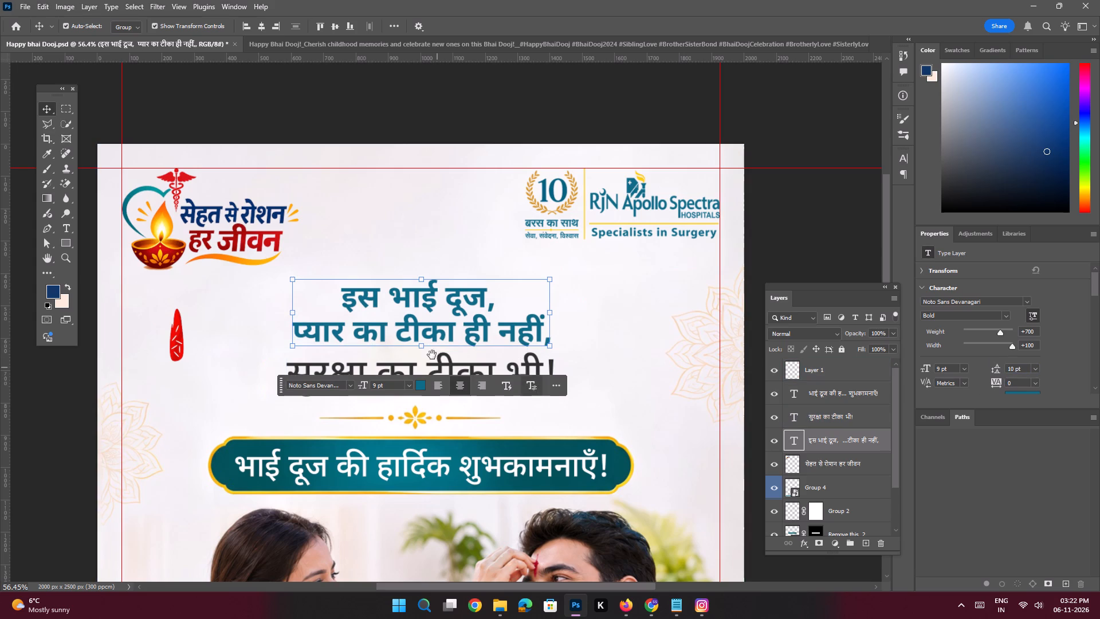
# Move the dark line सुरक्षा का टीका भी! slightly down to widen the gap below the teal headline.
pyautogui.press('space')
pyautogui.press('space')
pyautogui.press('space')
pyautogui.press('space')
pyautogui.press('space')
pyautogui.press('space')
pyautogui.press('space')
pyautogui.moveTo(434, 330); pyautogui.dragTo(431, 318)
pyautogui.click(437, 355)
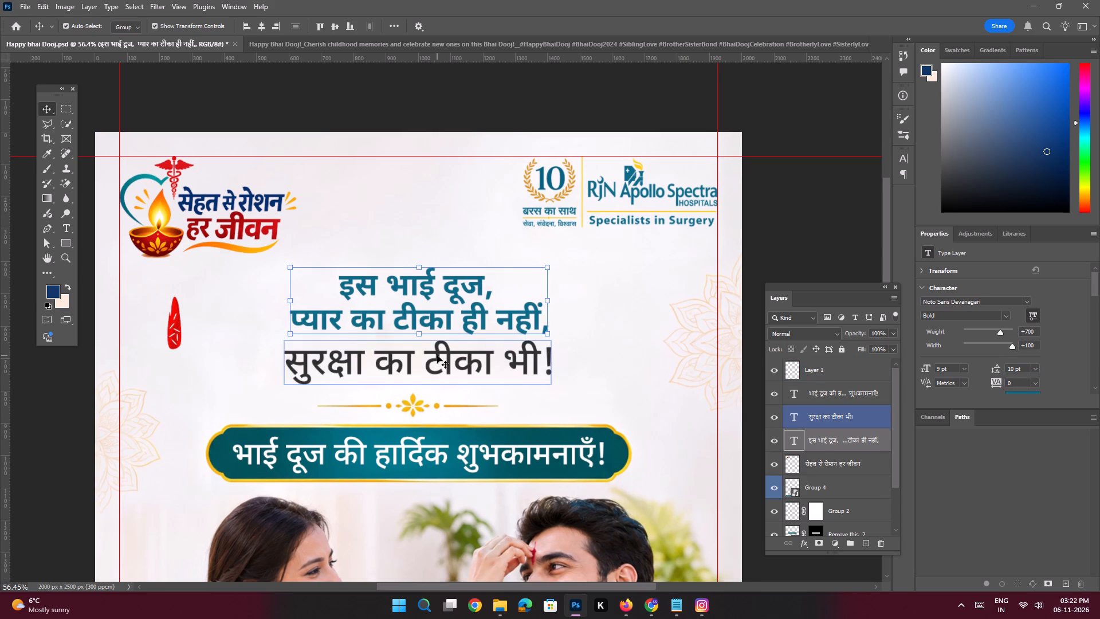
pyautogui.keyDown('shift'); pyautogui.moveTo(444, 359); pyautogui.dragTo(444, 365); pyautogui.keyUp('shift')
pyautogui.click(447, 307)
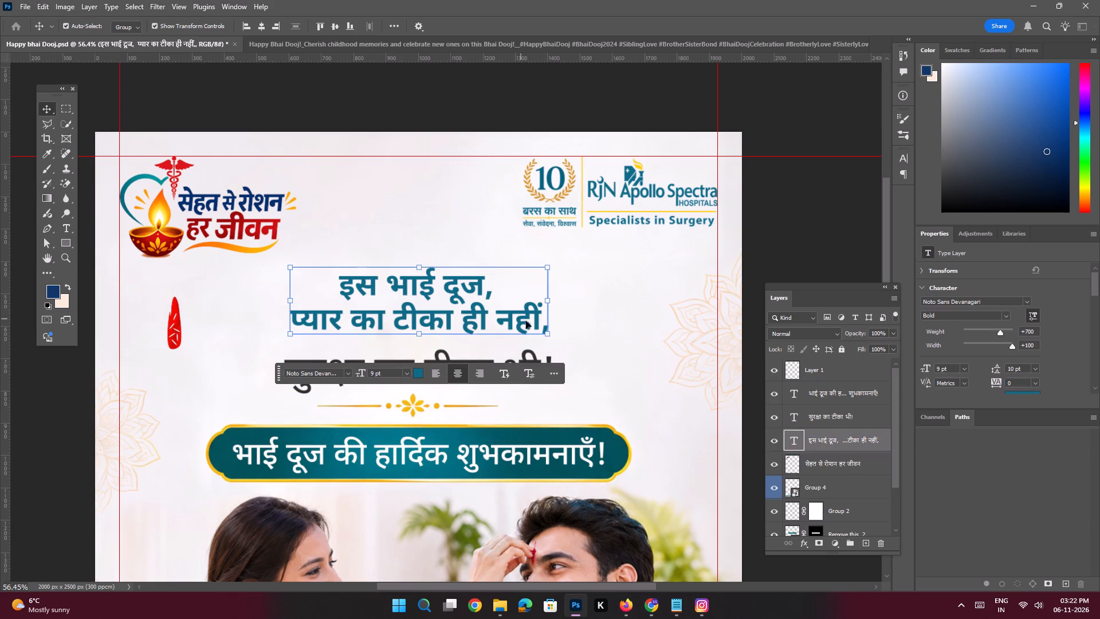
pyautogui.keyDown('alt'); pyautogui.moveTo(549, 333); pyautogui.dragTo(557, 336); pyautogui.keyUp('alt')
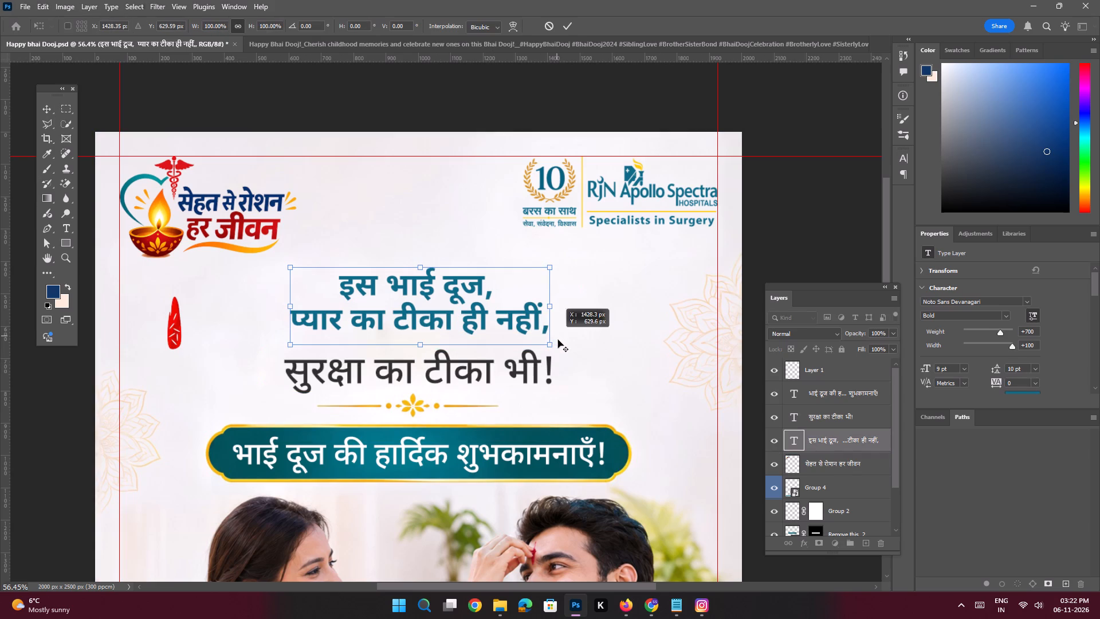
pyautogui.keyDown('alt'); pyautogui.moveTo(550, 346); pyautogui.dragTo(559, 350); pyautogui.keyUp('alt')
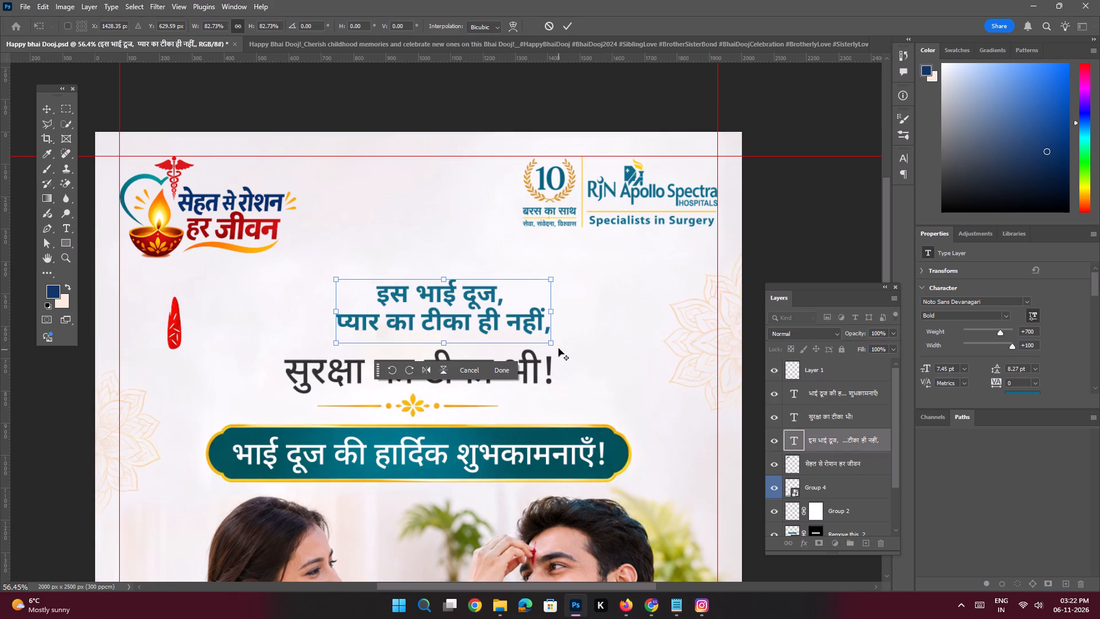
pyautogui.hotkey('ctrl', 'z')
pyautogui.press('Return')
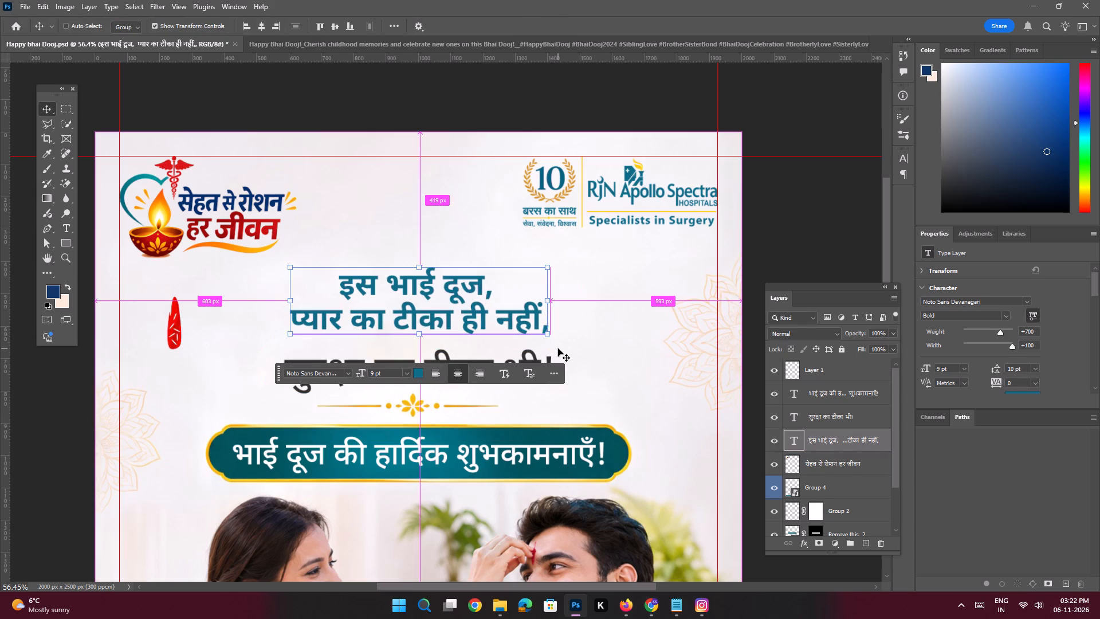
# Enlarge the two-line teal headline proportionally about its centre to a font size of about 10.22 pt.
pyautogui.hotkey('ctrl', 't')
pyautogui.keyDown('alt'); pyautogui.moveTo(552, 347); pyautogui.dragTo(556, 348); pyautogui.keyUp('alt')
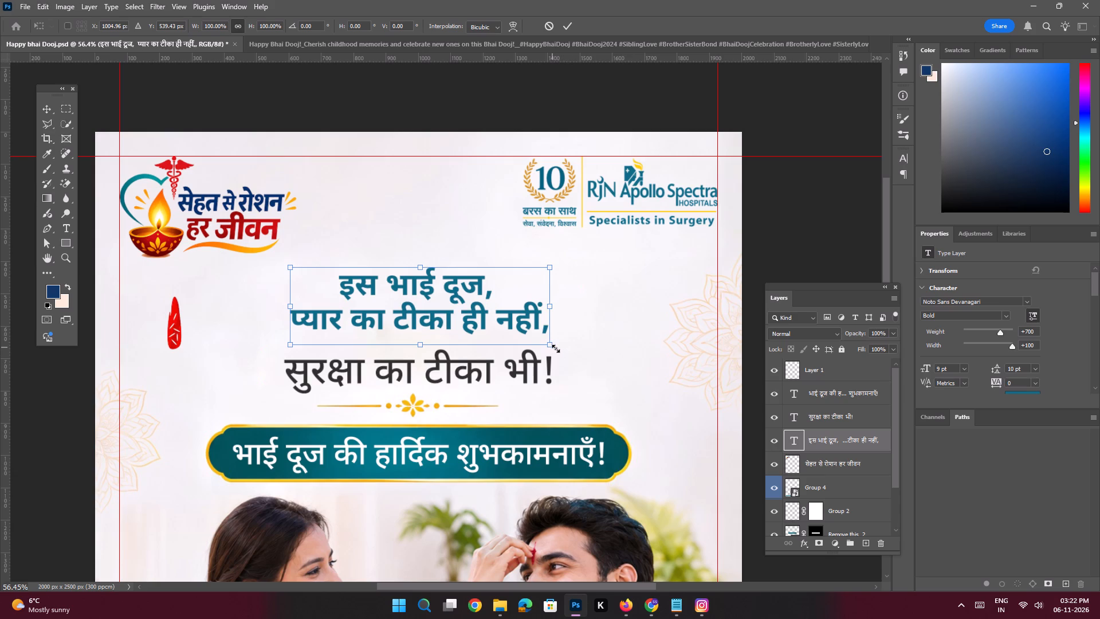
pyautogui.keyDown('alt'); pyautogui.moveTo(556, 348); pyautogui.dragTo(568, 358); pyautogui.keyUp('alt')
pyautogui.press('Return')
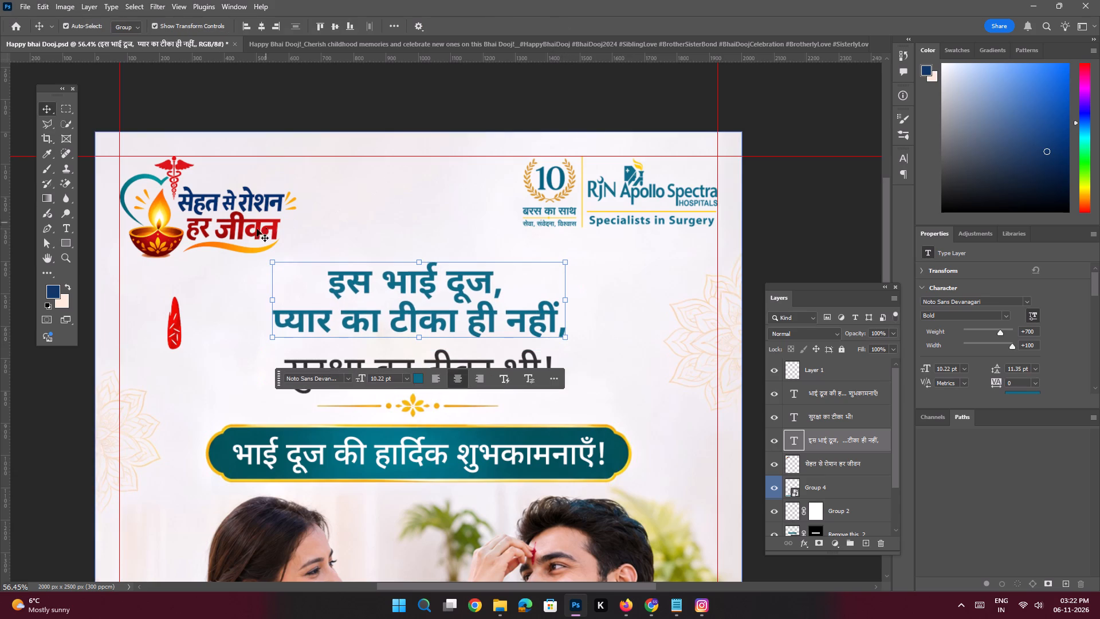
# Place the red tilak directly before इस, beside the headline's first line.
pyautogui.click(175, 332)
pyautogui.moveTo(175, 332); pyautogui.dragTo(273, 282)
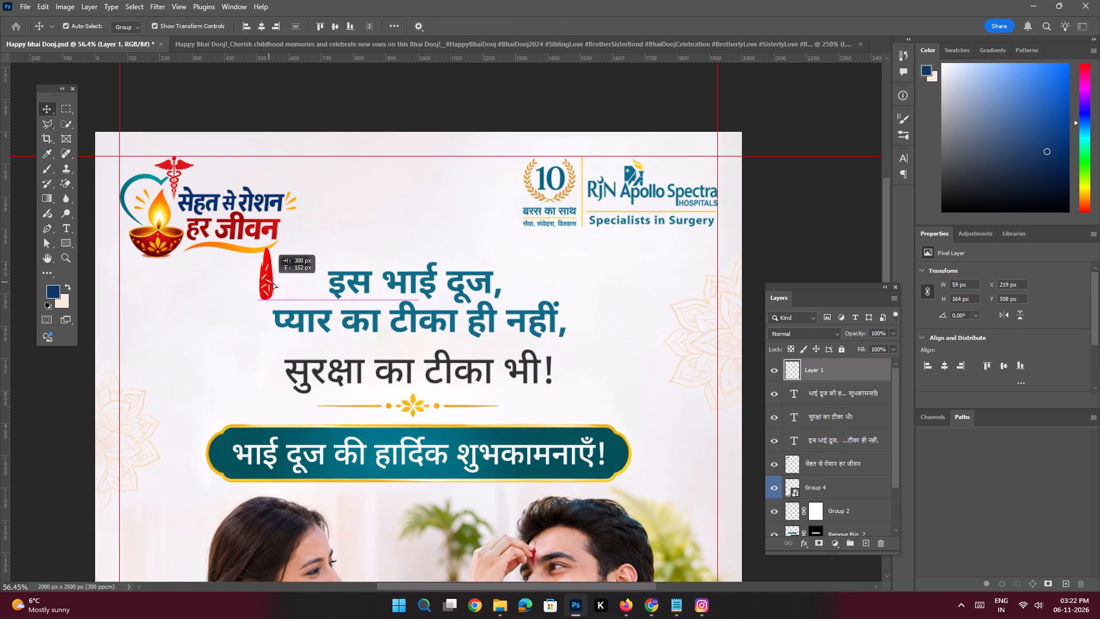
pyautogui.moveTo(273, 282); pyautogui.dragTo(305, 287)
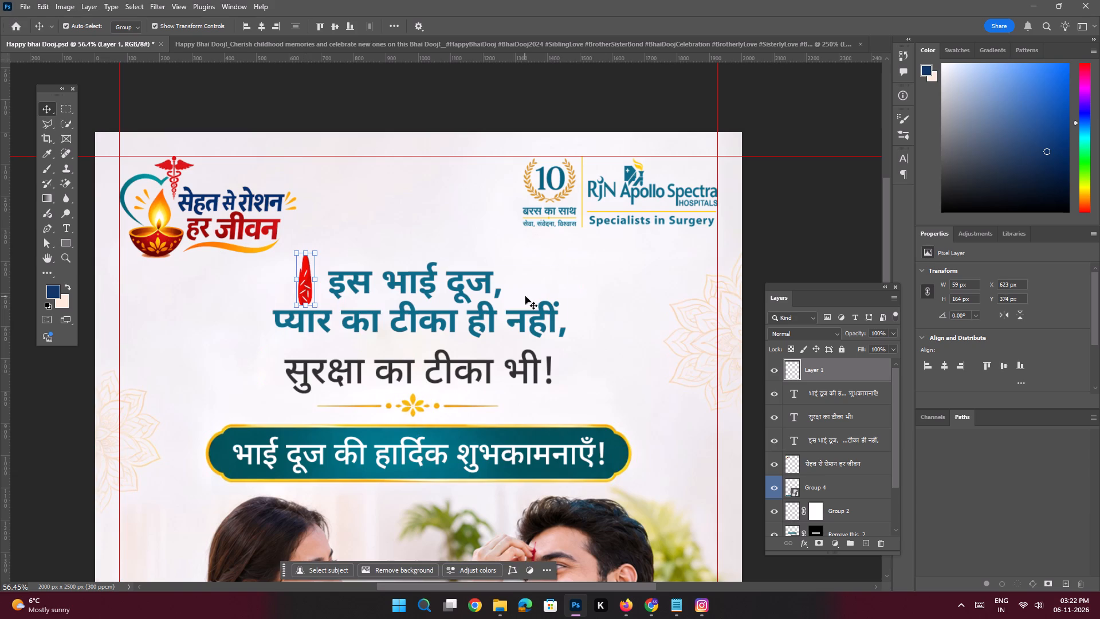
# Insert one space before इस in the headline to widen the gap after the red tilak.
pyautogui.doubleClick(477, 287)
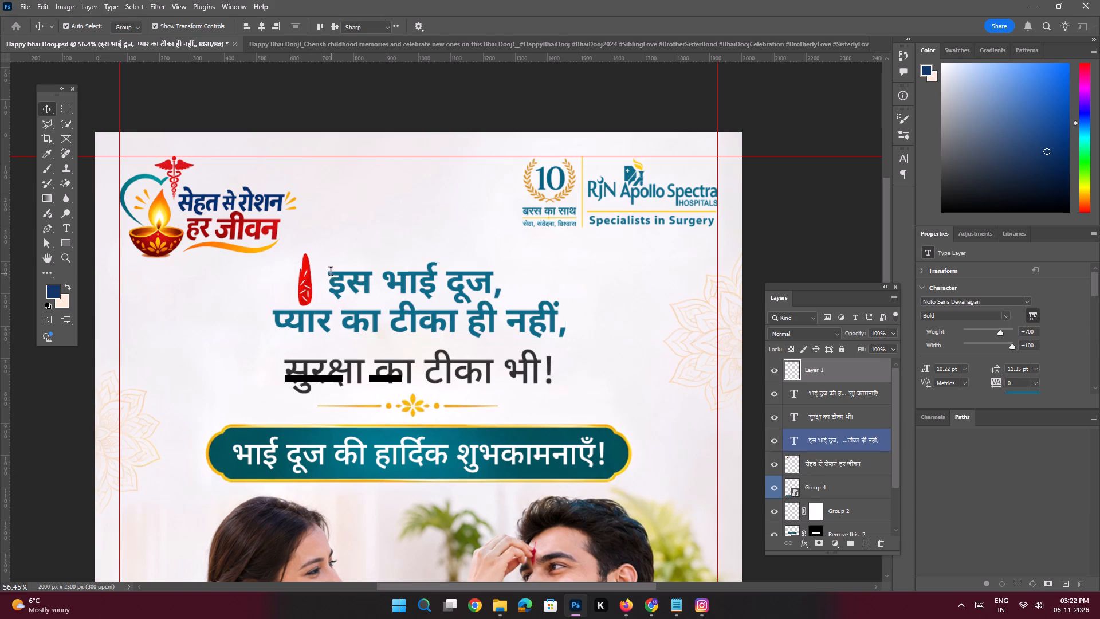
pyautogui.click(329, 273)
pyautogui.press('space')
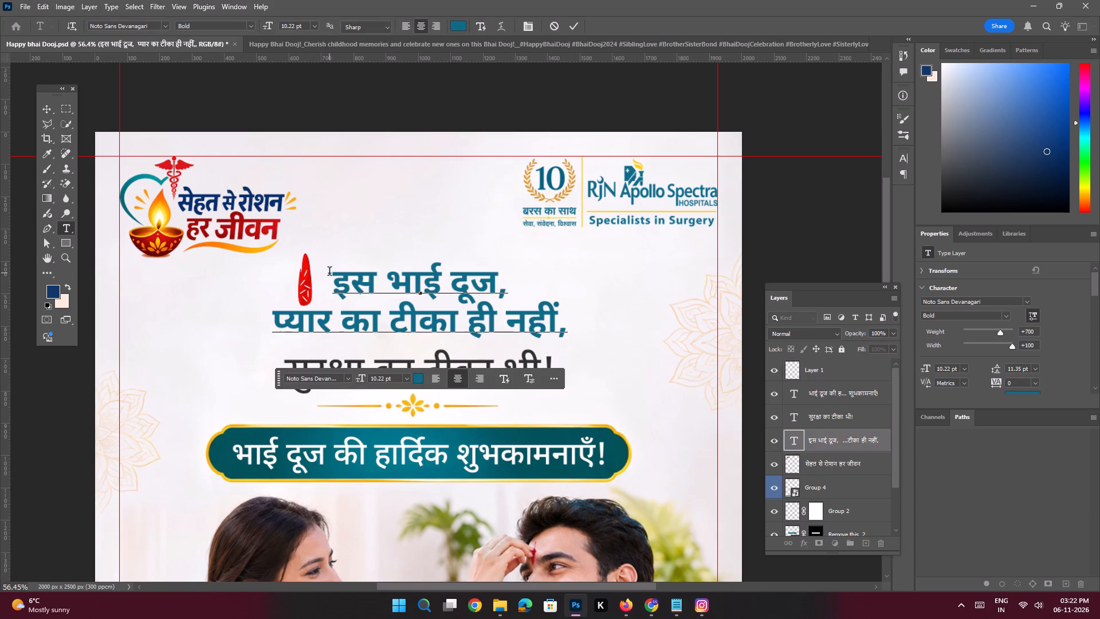
pyautogui.press('space')
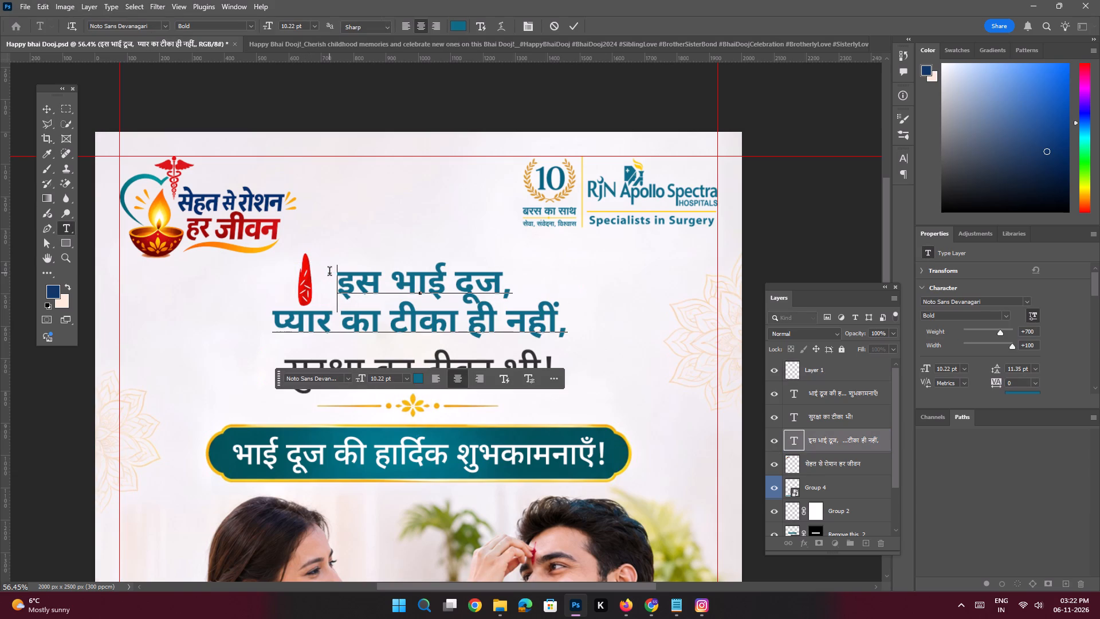
pyautogui.press('BackSpace')
pyautogui.press('Return')
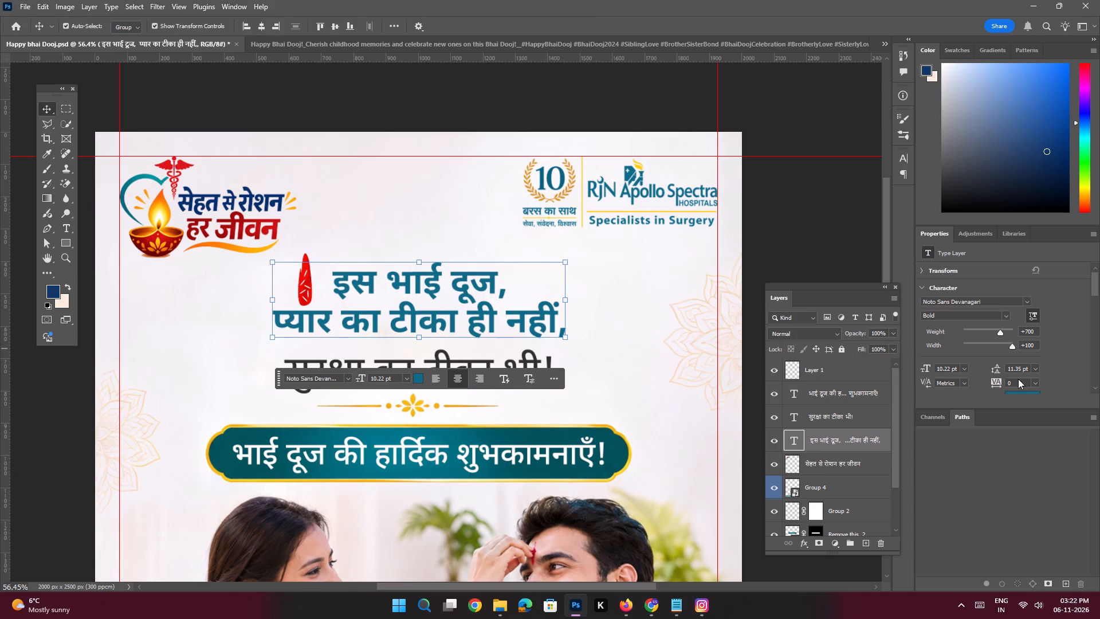
# Set the two-line headline's leading to 12 pt and deselect it.
pyautogui.moveTo(1022, 370); pyautogui.dragTo(986, 353)
pyautogui.write('12')
pyautogui.press('Return')
pyautogui.press('space')
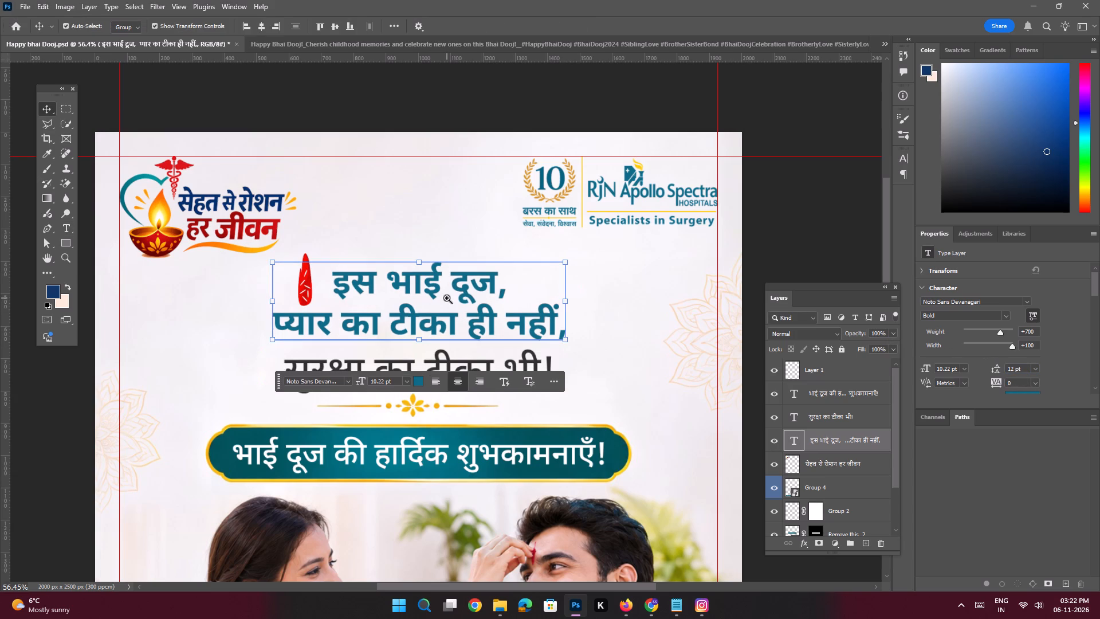
pyautogui.keyDown('ctrl'); pyautogui.moveTo(447, 298); pyautogui.dragTo(410, 289); pyautogui.keyUp('ctrl')
pyautogui.click(233, 312)
pyautogui.press('space')
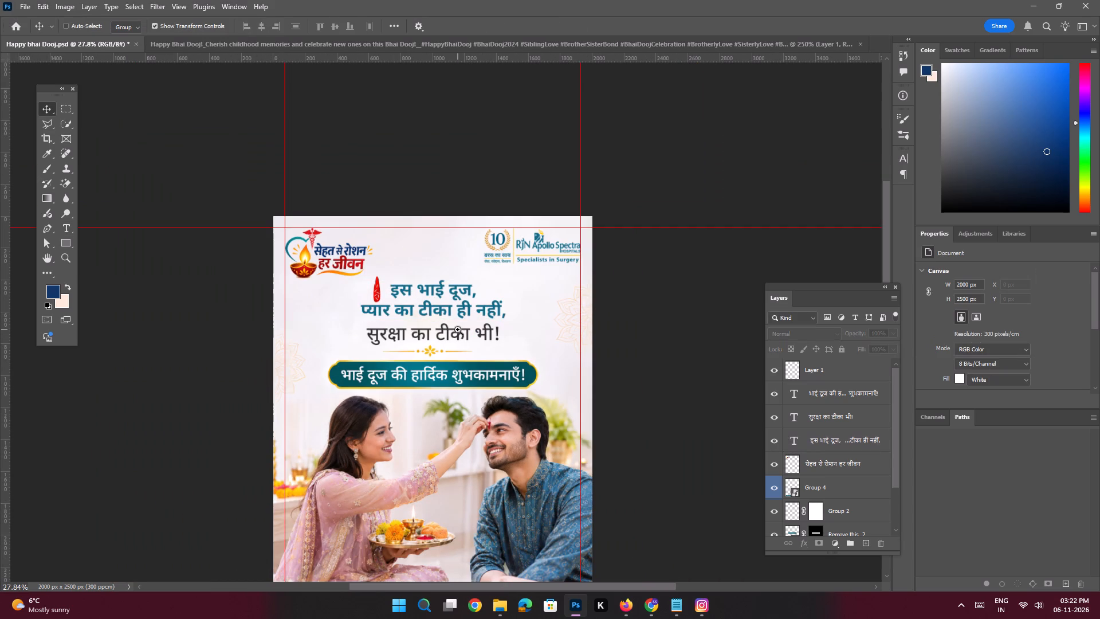
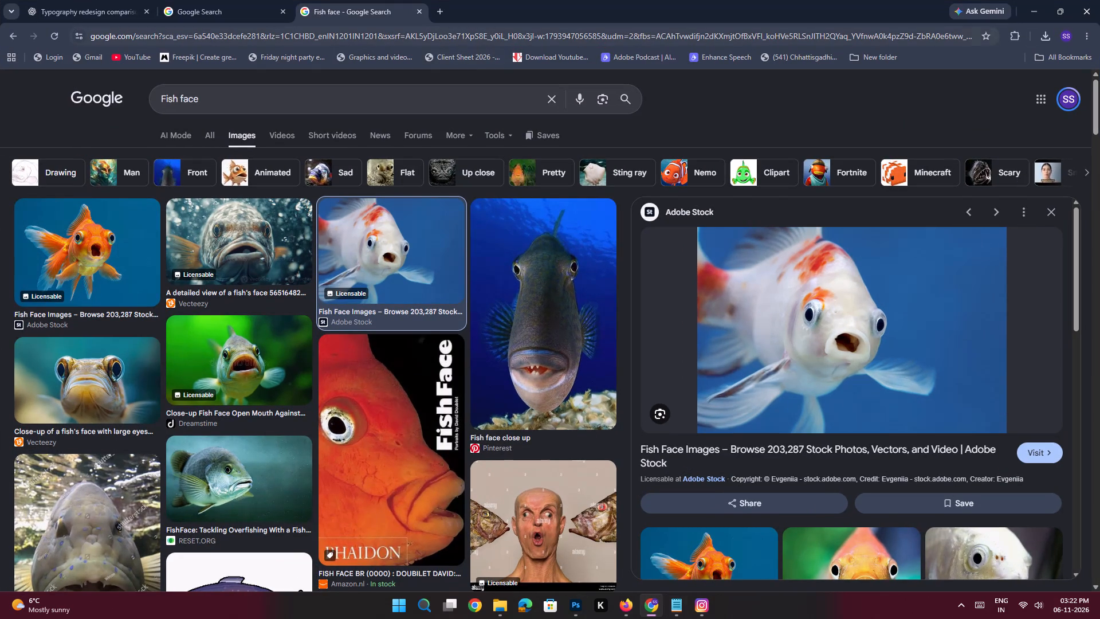
# Switch to Chrome, search for canva in a new tab, and open Canva in the browser instead of the desktop app.
pyautogui.click(441, 12)
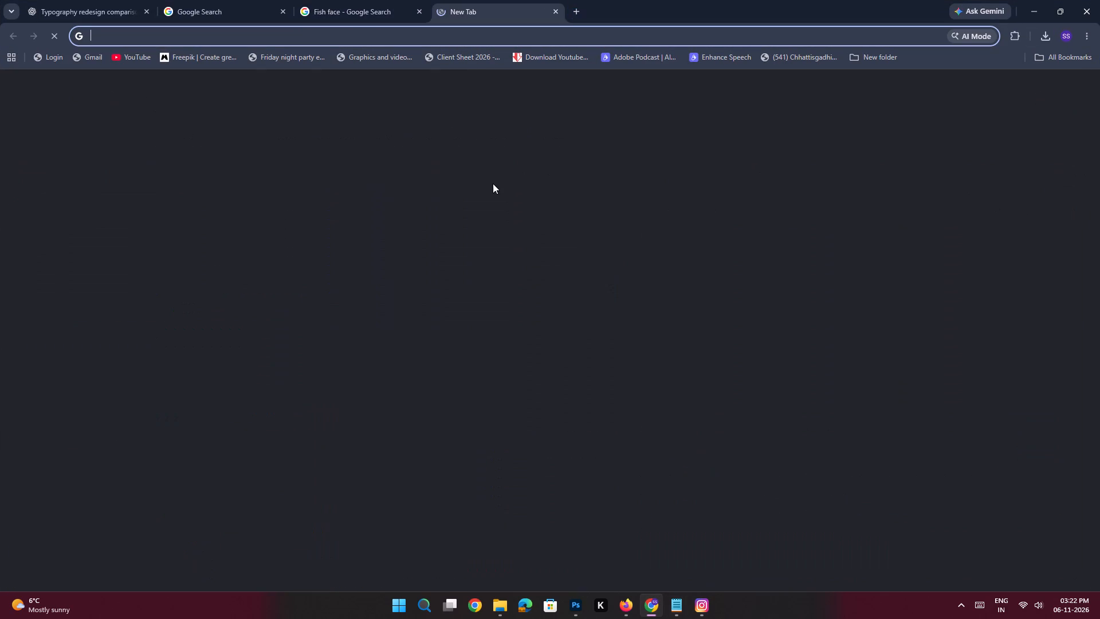
pyautogui.click(464, 234)
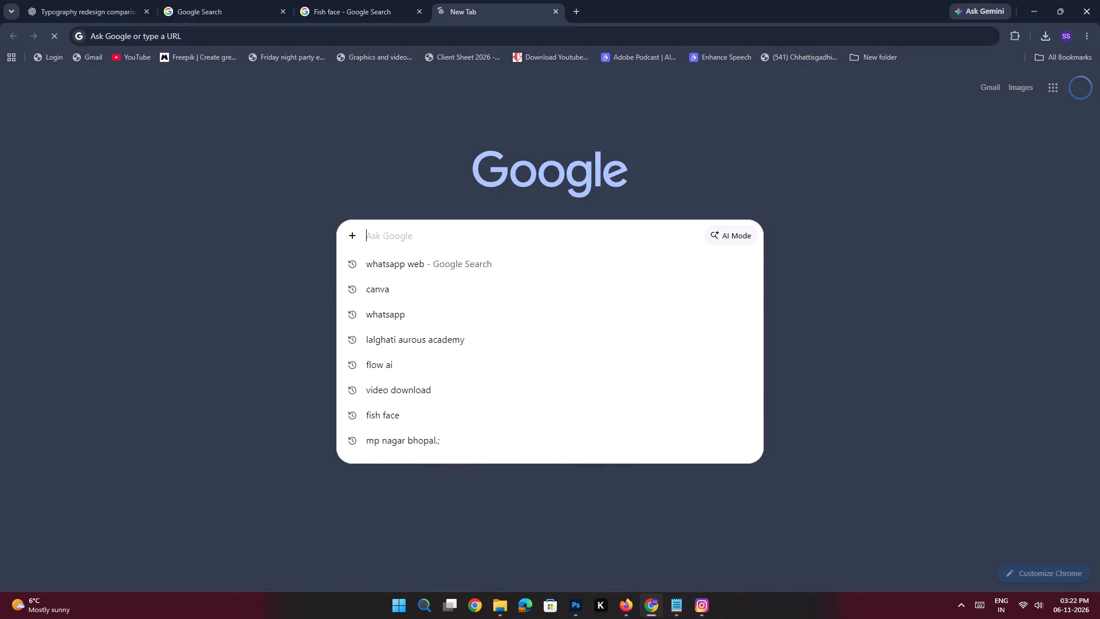
pyautogui.write('canva')
pyautogui.press('Return')
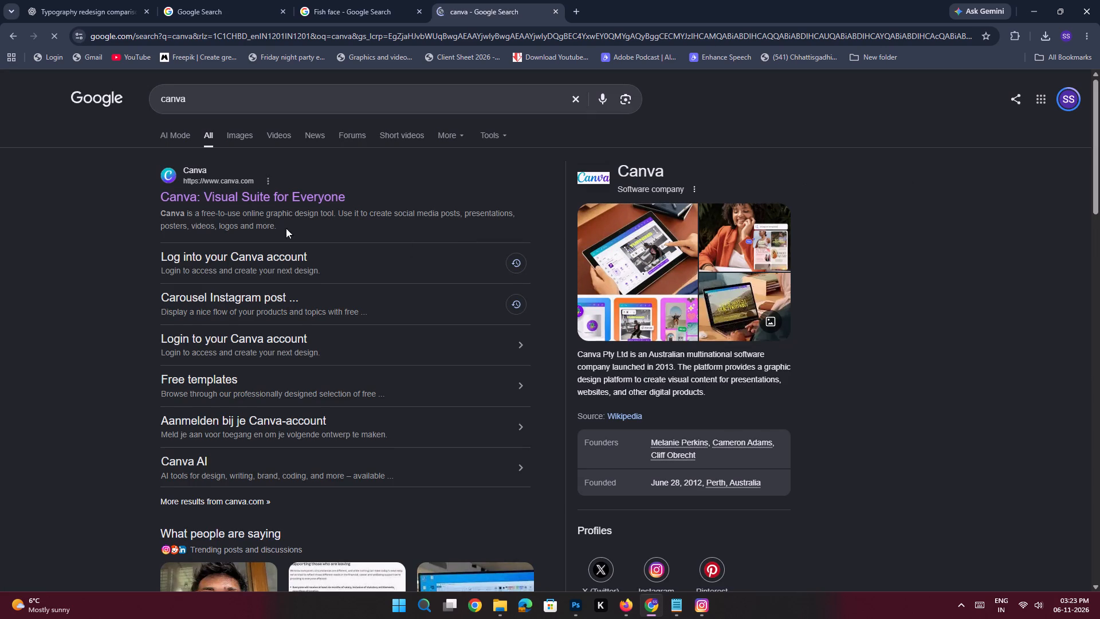
pyautogui.click(255, 201)
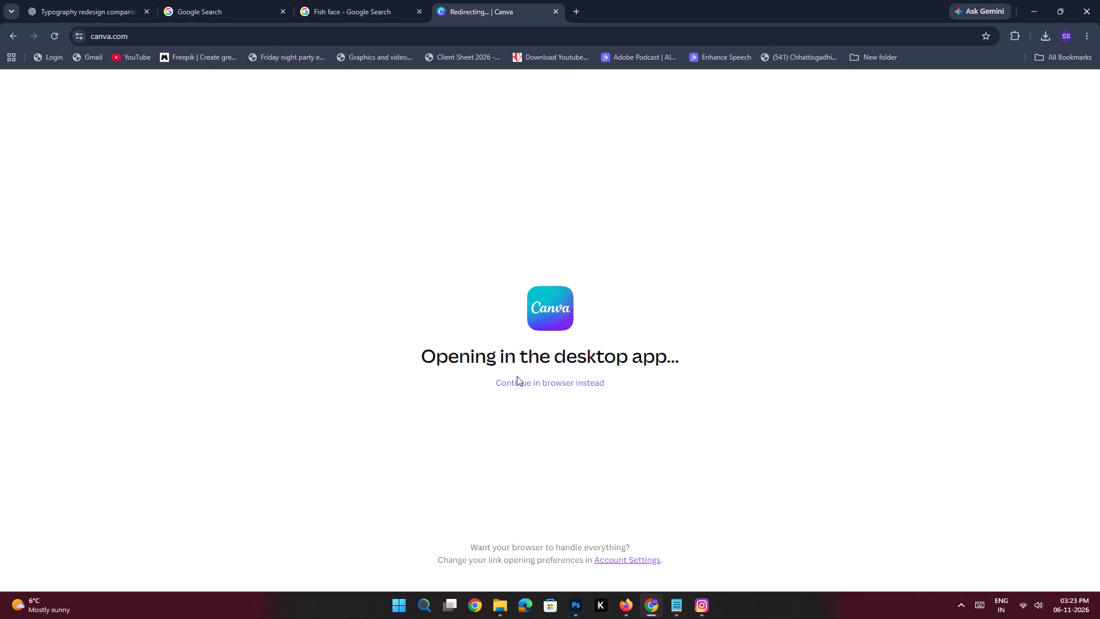
pyautogui.doubleClick(535, 385)
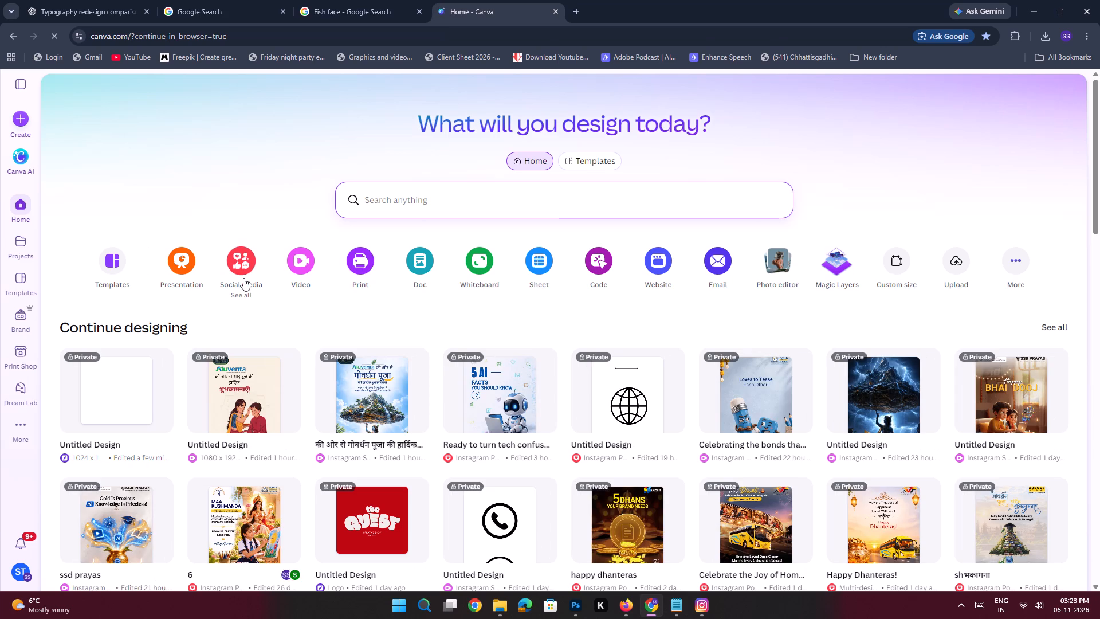
# Create a blank Instagram Post (4:5) design from the social media formats.
pyautogui.doubleClick(243, 278)
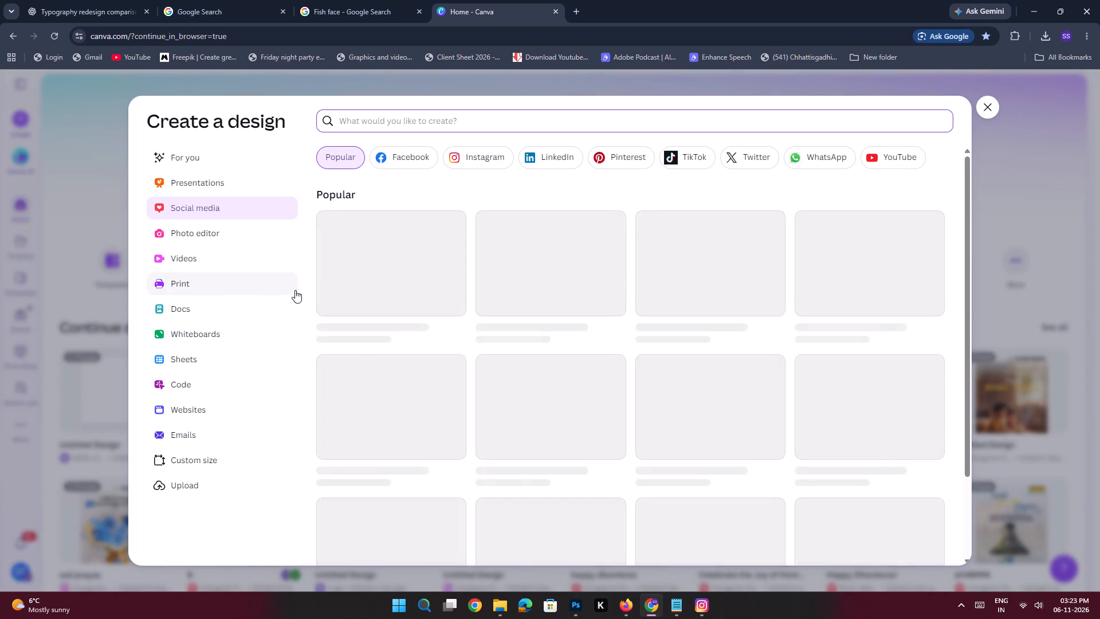
pyautogui.doubleClick(528, 287)
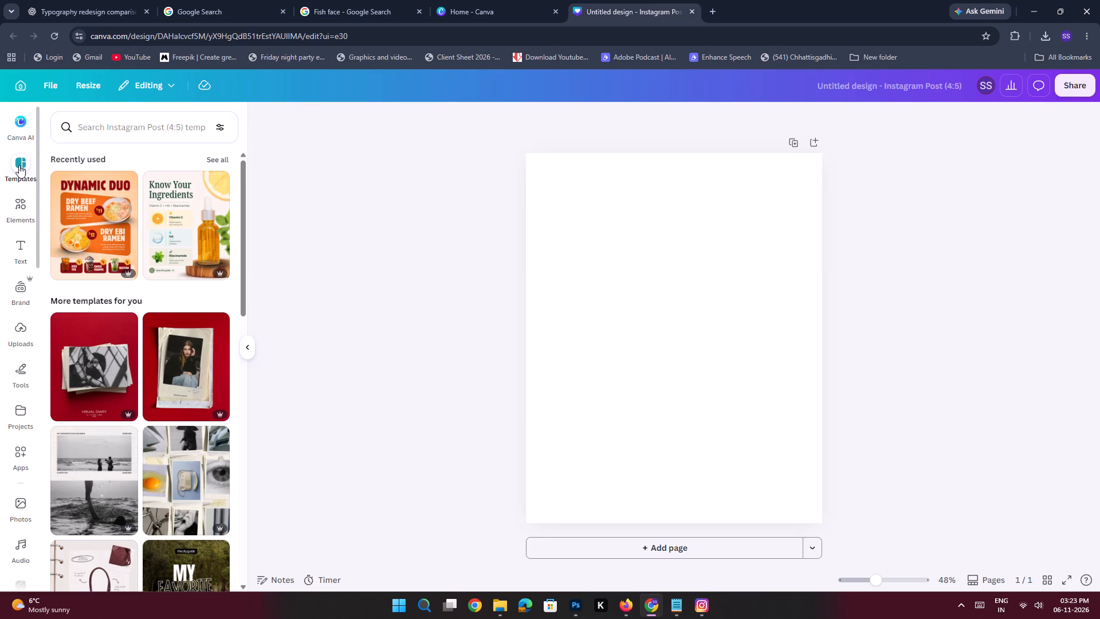
# Check the Bhai Dooj poster in Photoshop, return to Canva in Chrome, and search the design elements for Injection.
pyautogui.click(17, 213)
pyautogui.click(139, 139)
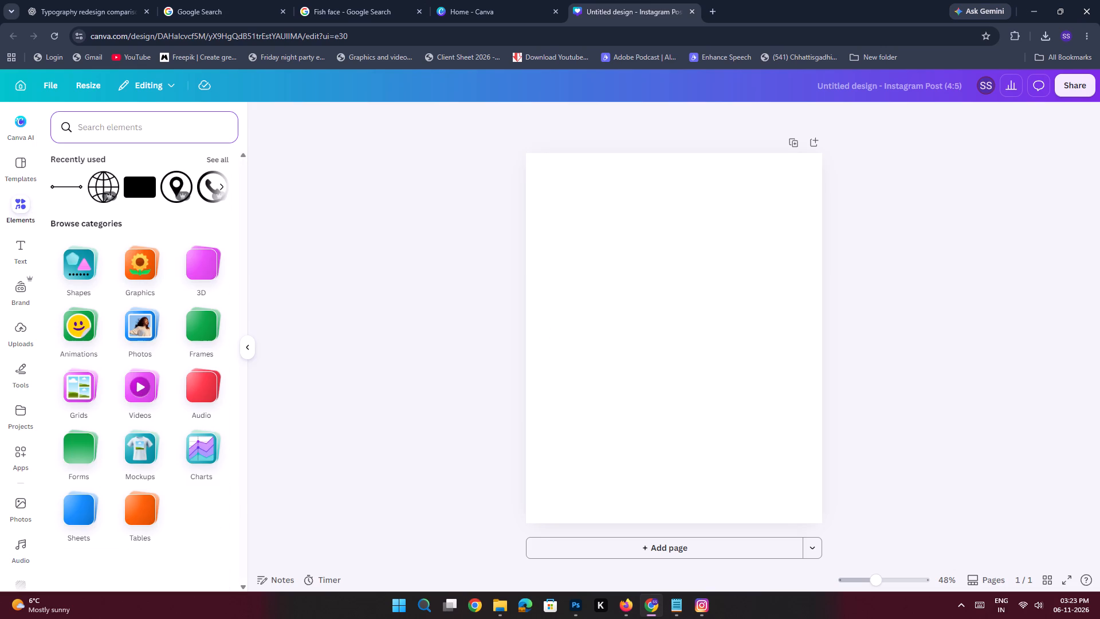
pyautogui.click(139, 139)
pyautogui.hotkey('alt', 'Tab')
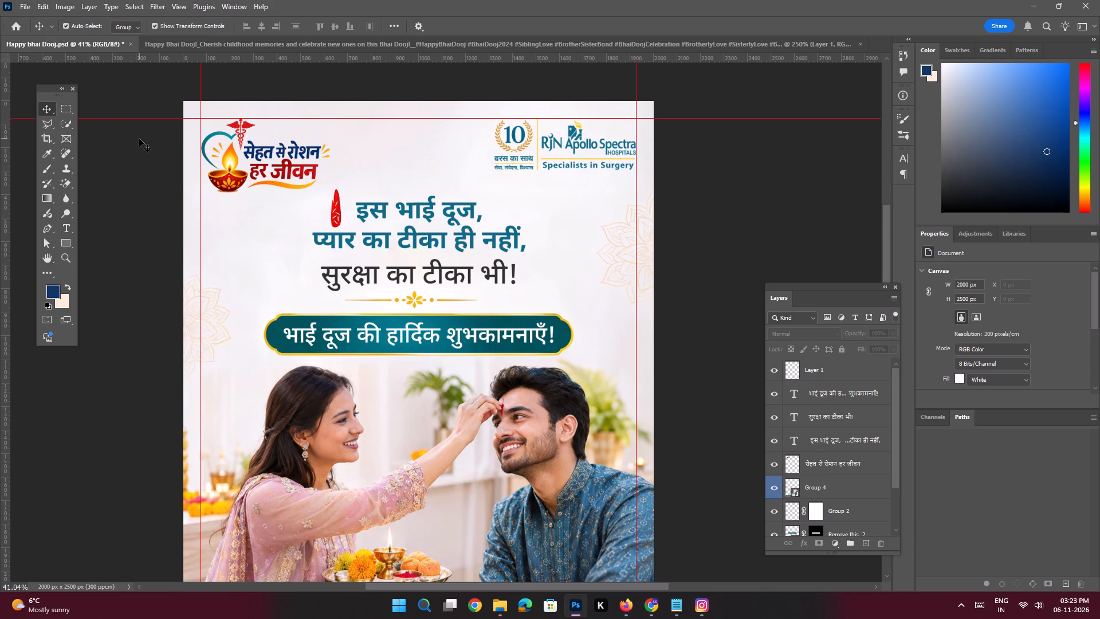
pyautogui.hotkey('alt', 'Tab')
pyautogui.click(139, 131)
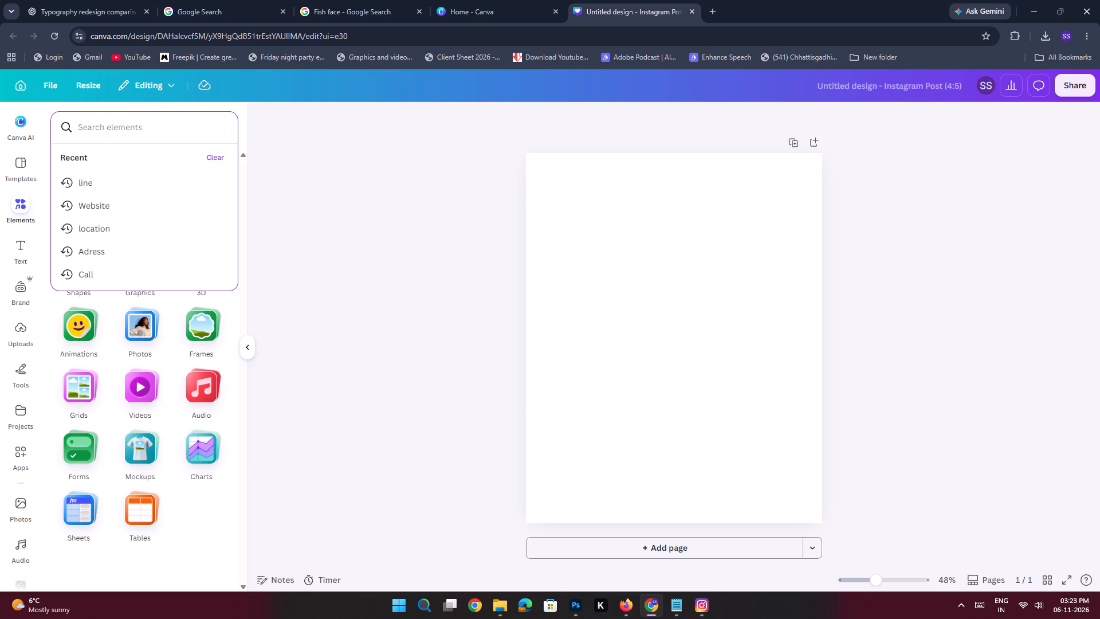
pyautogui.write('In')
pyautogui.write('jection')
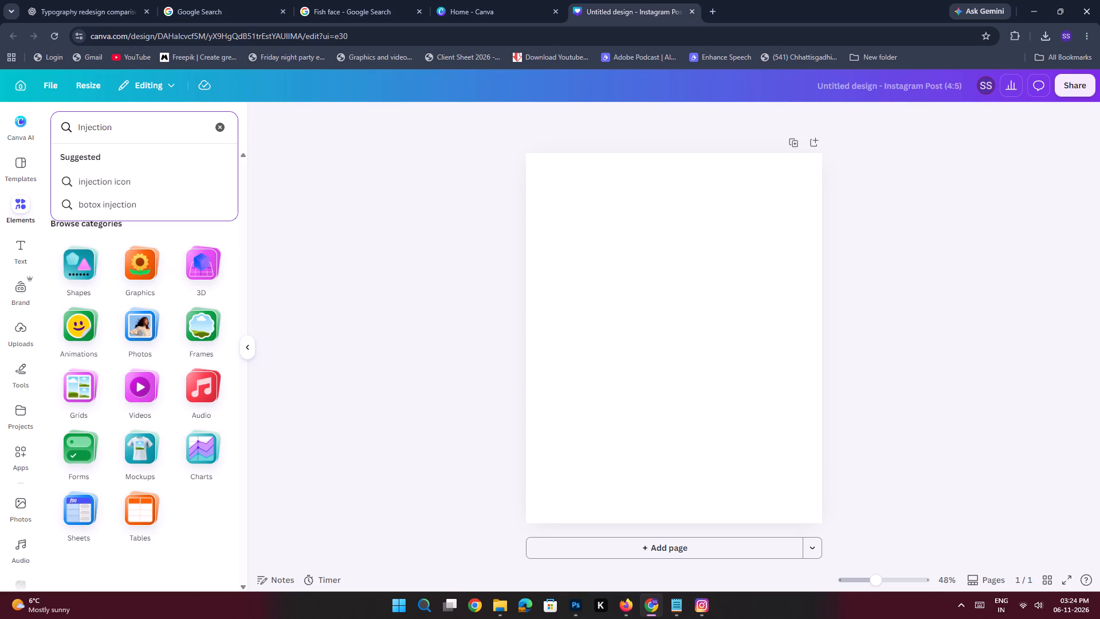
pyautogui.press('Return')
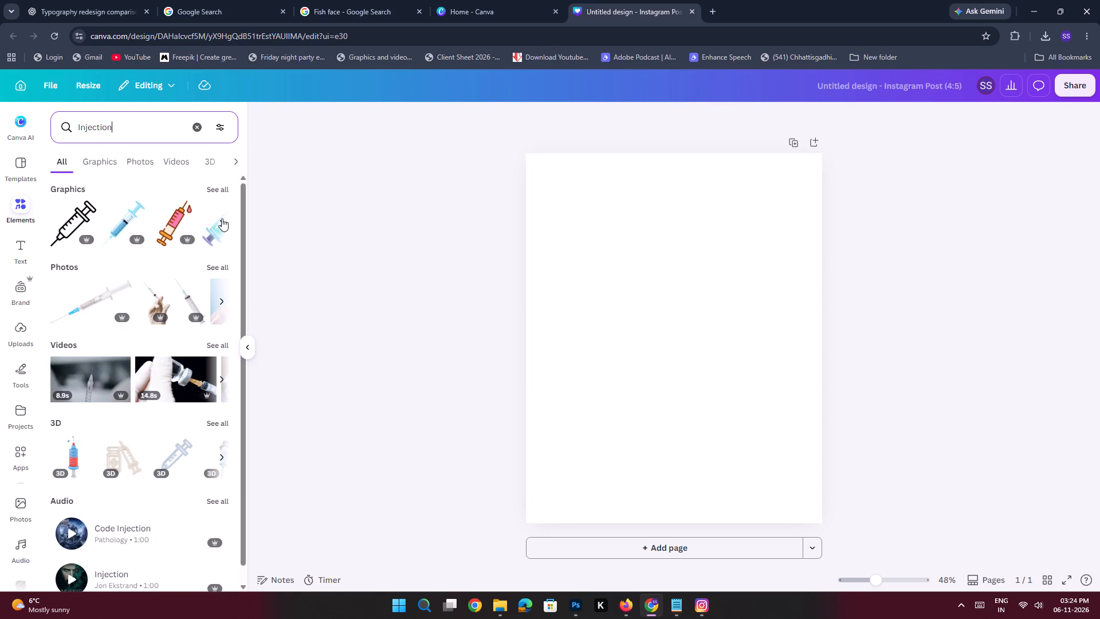
# Add the black outline syringe from the Injection graphics results to the blank Instagram post and enlarge it slightly about its centre.
pyautogui.click(218, 191)
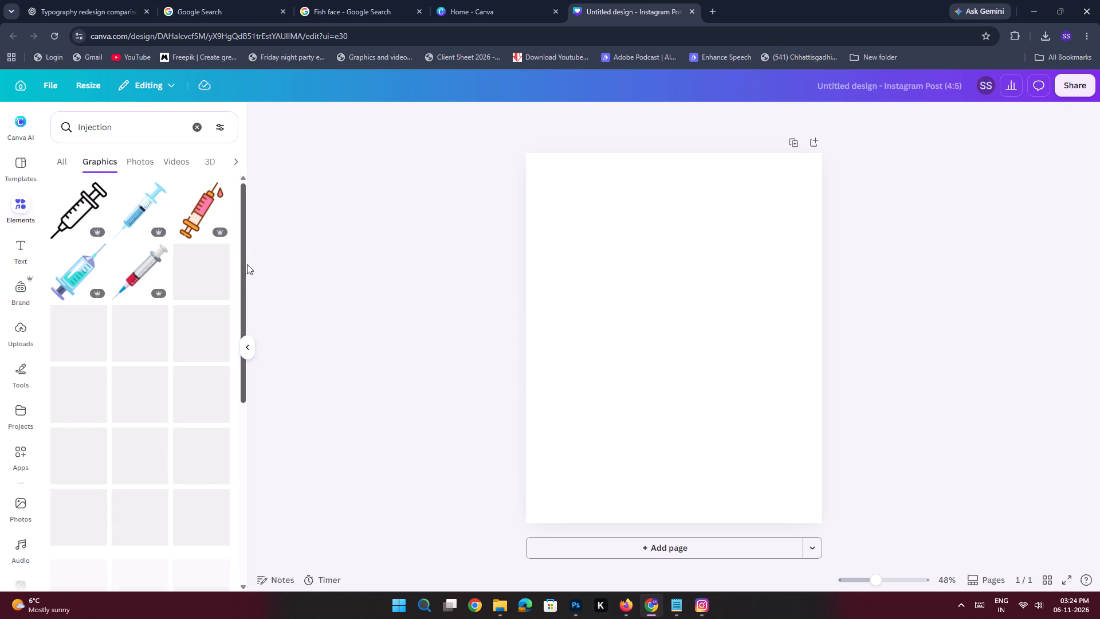
pyautogui.scroll(-3, 198, 271)
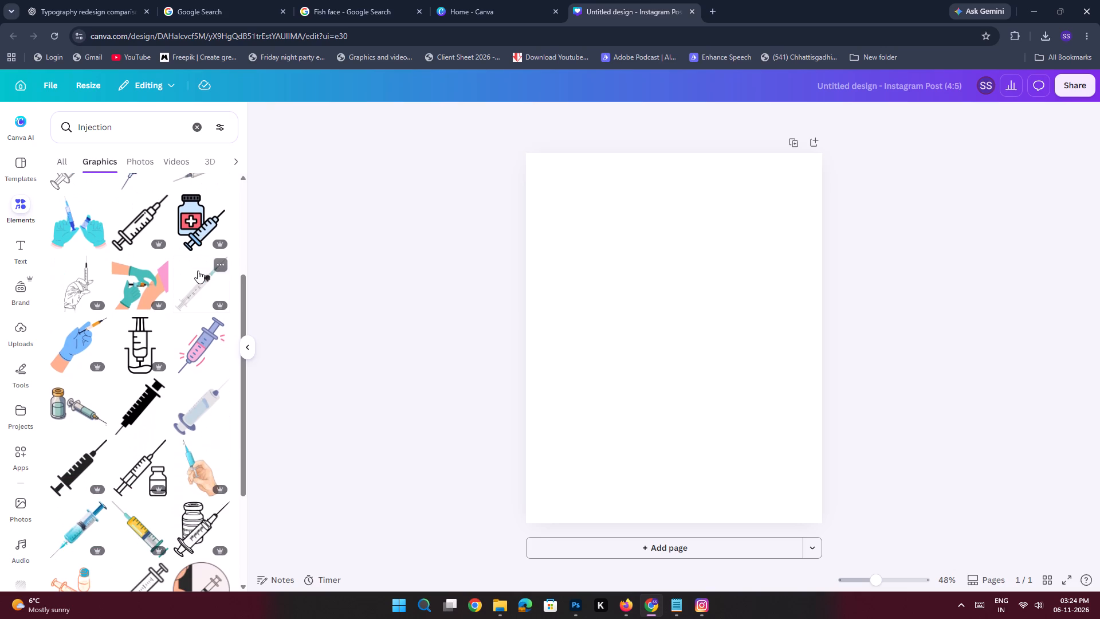
pyautogui.scroll(5, 178, 285)
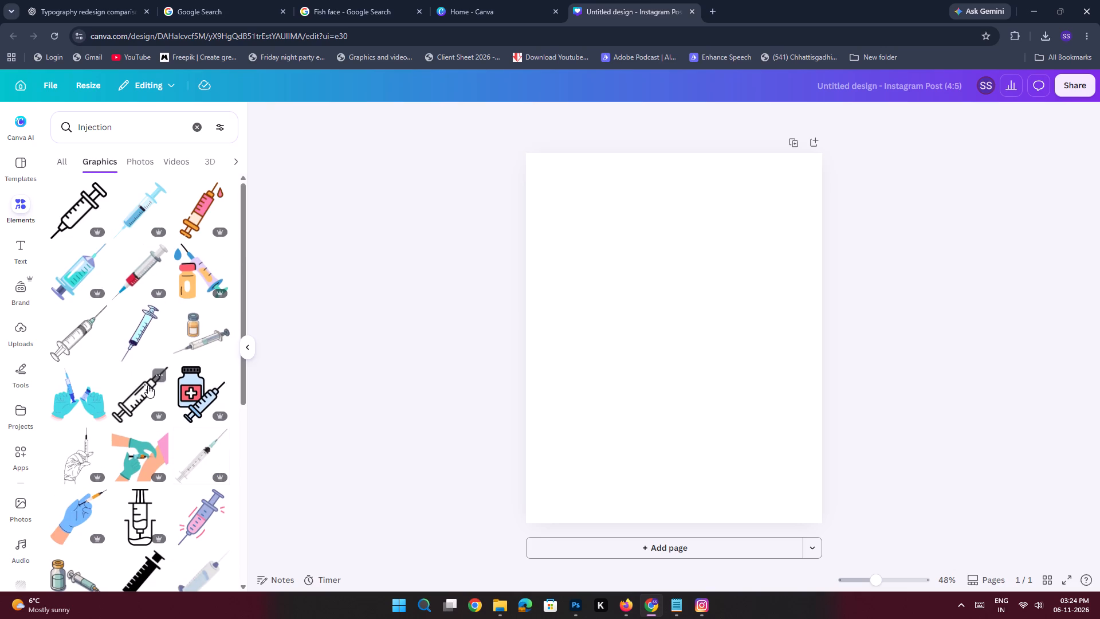
pyautogui.scroll(2, 148, 385)
pyautogui.click(147, 386)
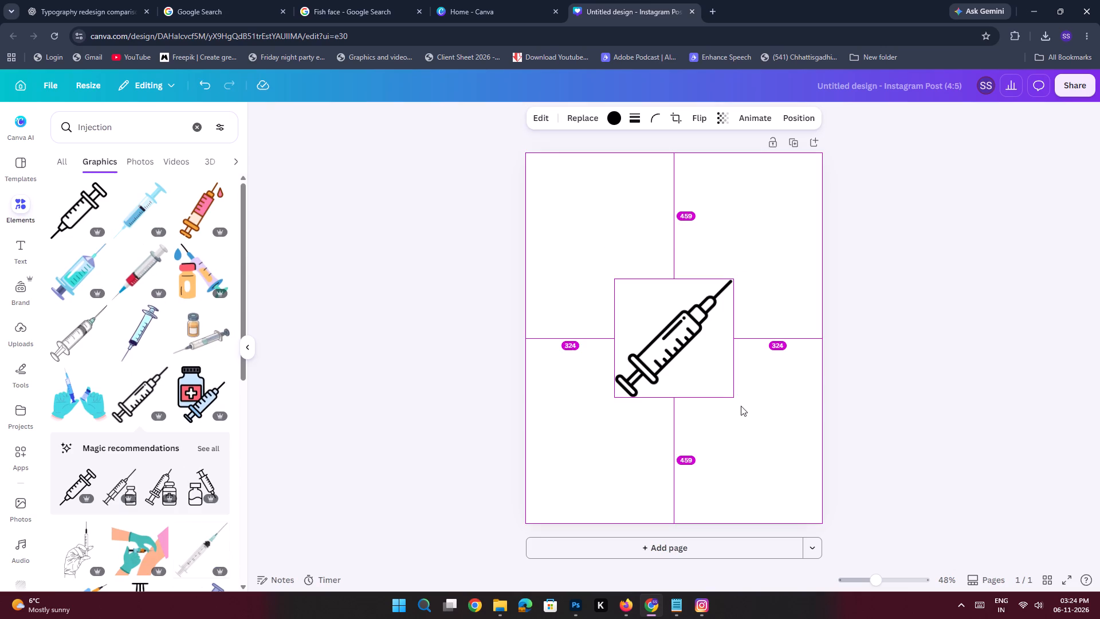
pyautogui.keyDown('alt'); pyautogui.moveTo(732, 394); pyautogui.dragTo(745, 410); pyautogui.keyUp('alt')
# Search the elements for Line, add the thin line with bar ends, and place it above the syringe.
pyautogui.click(202, 126)
pyautogui.click(159, 129)
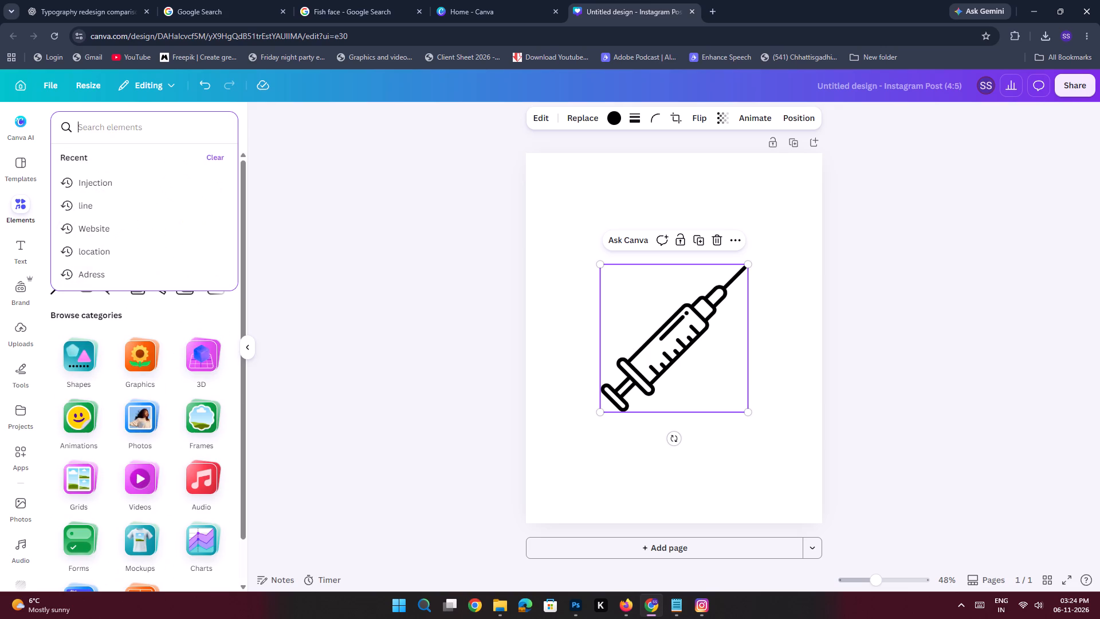
pyautogui.write('Line')
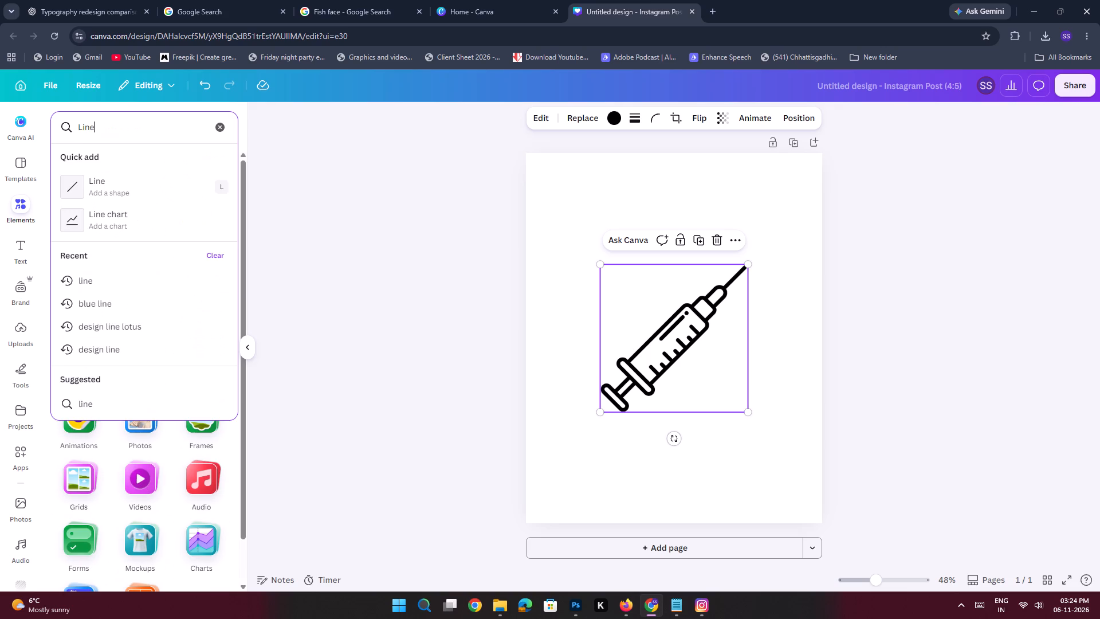
pyautogui.press('Return')
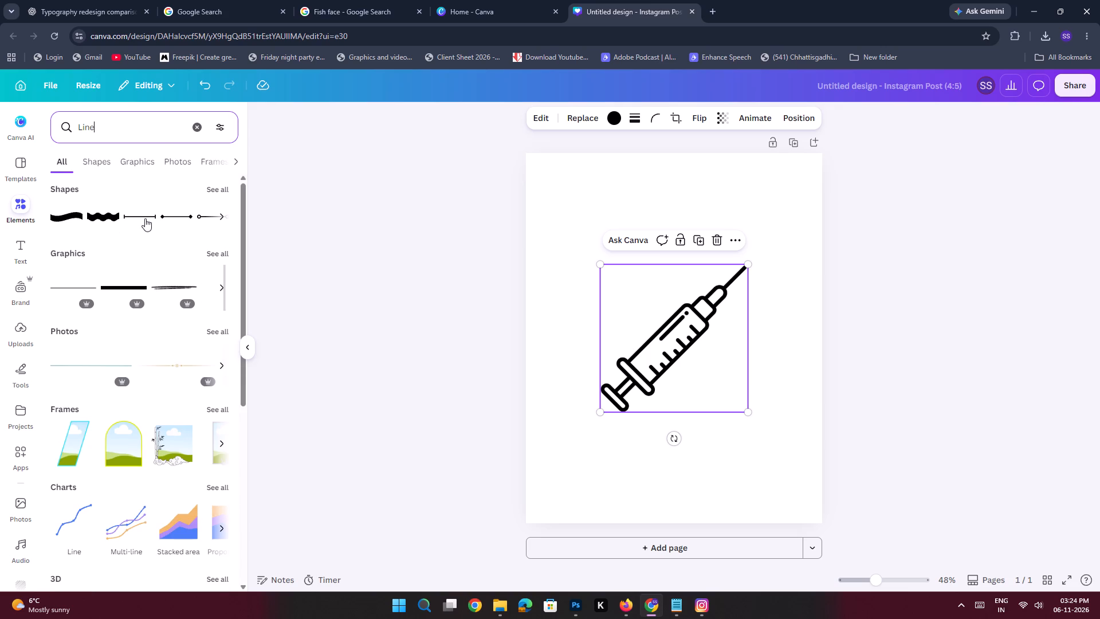
pyautogui.click(145, 218)
pyautogui.moveTo(649, 337); pyautogui.dragTo(626, 218)
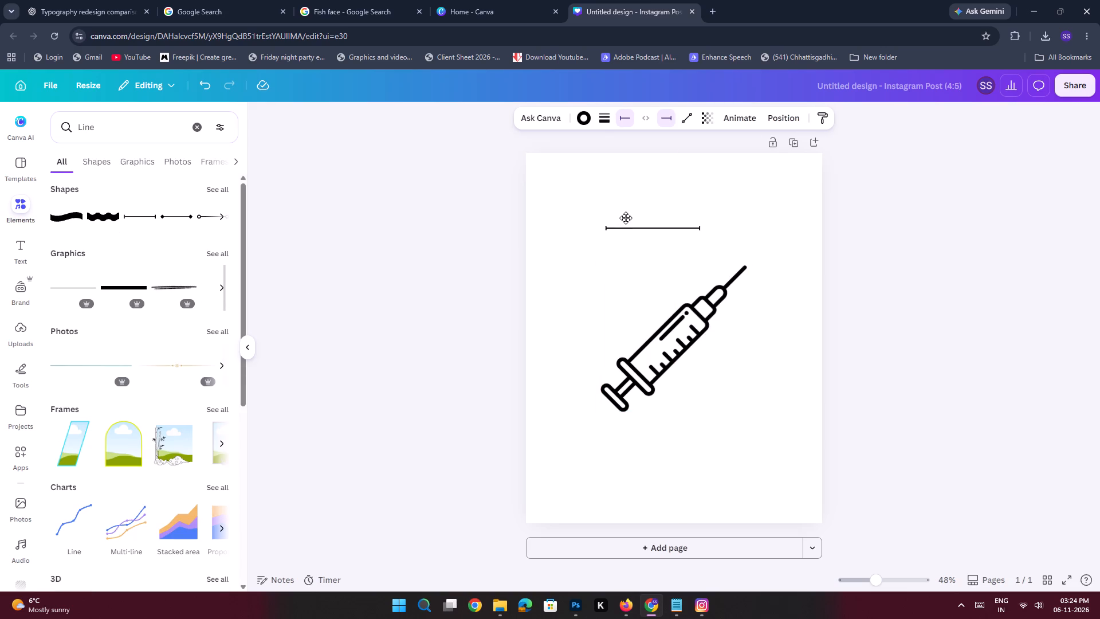
pyautogui.moveTo(626, 218); pyautogui.dragTo(623, 198)
# Download the design as a PNG at size 3.125 with a transparent background and save it in Downloads as Untitled design (9).
pyautogui.click(1067, 88)
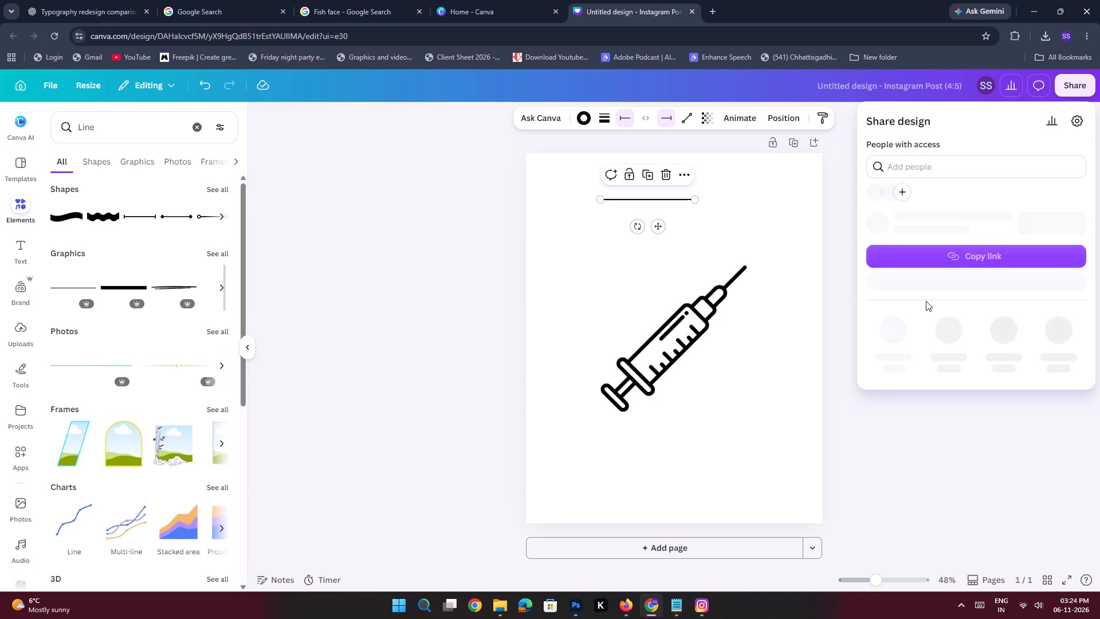
pyautogui.click(895, 338)
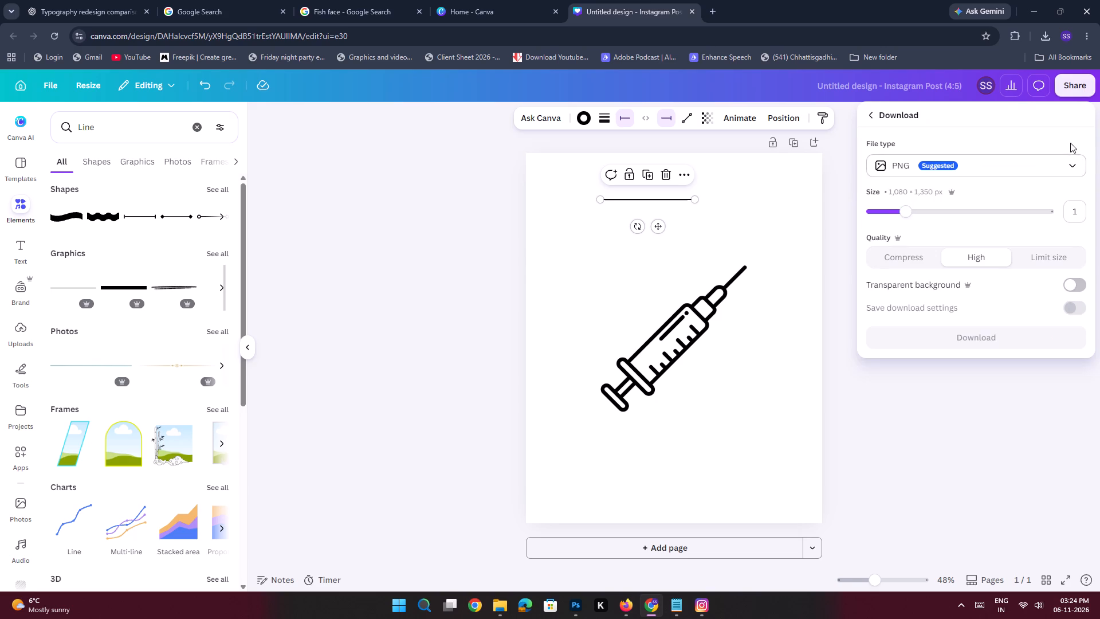
pyautogui.moveTo(909, 218); pyautogui.dragTo(1073, 221)
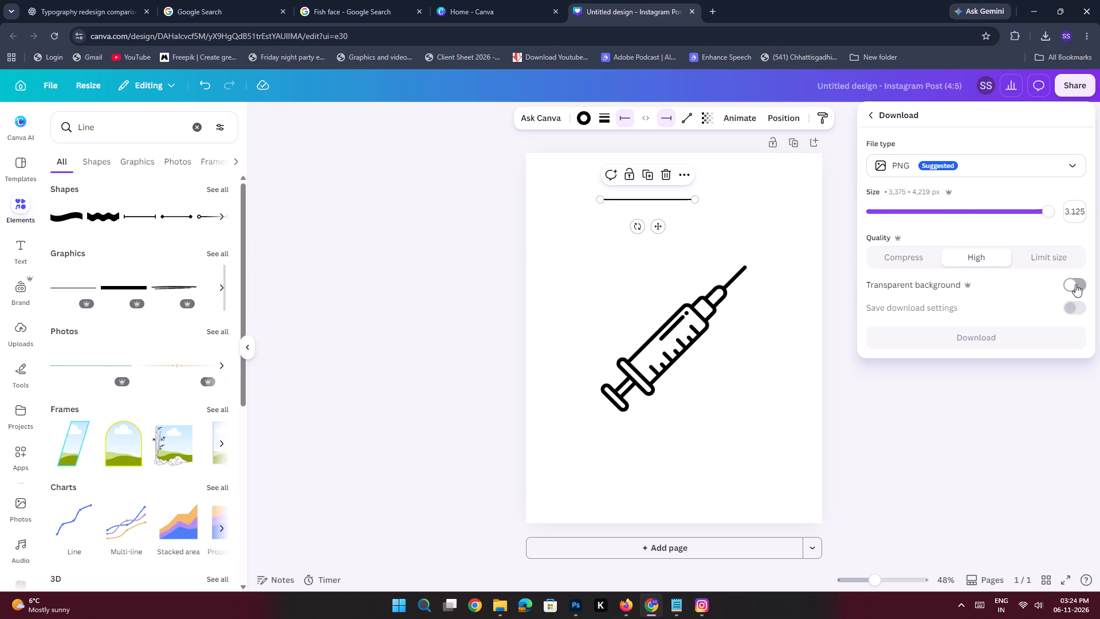
pyautogui.click(1073, 286)
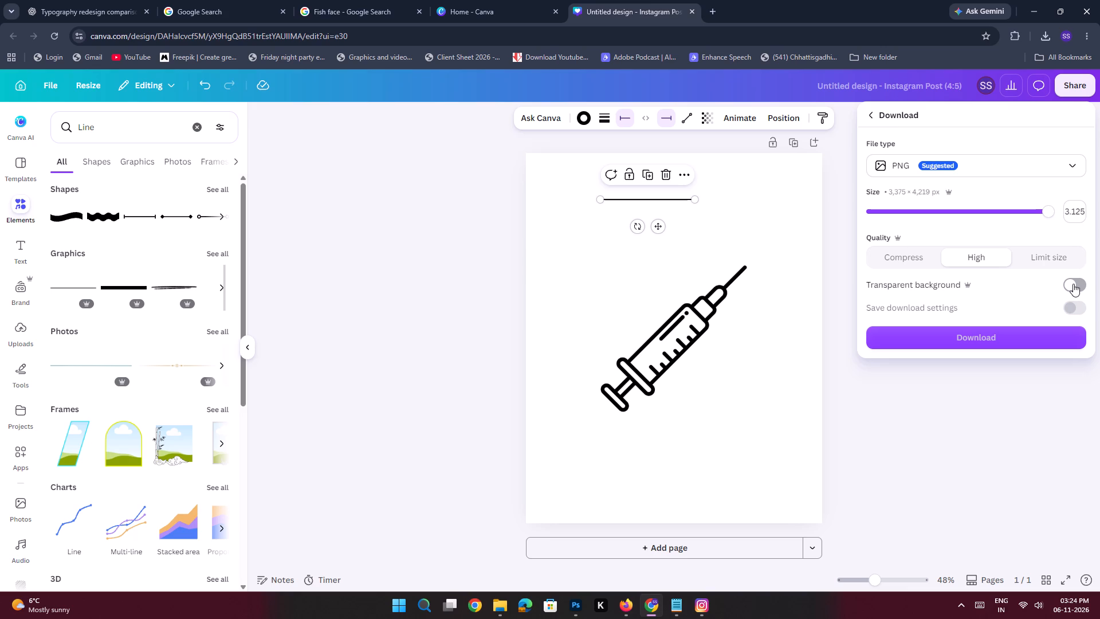
pyautogui.click(1073, 284)
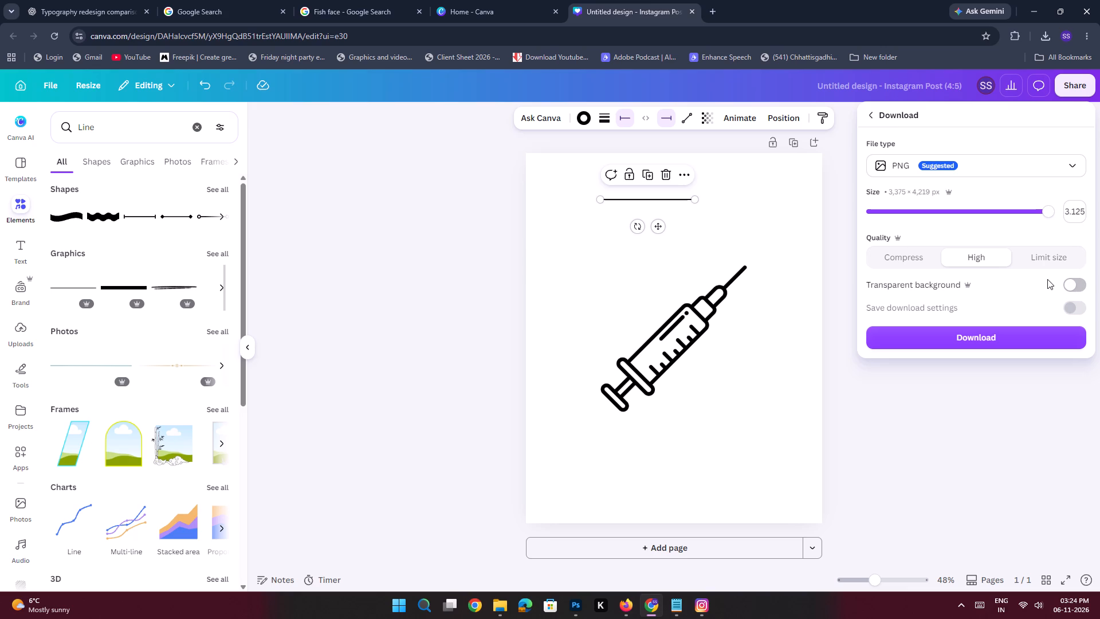
pyautogui.click(1078, 286)
pyautogui.click(1026, 386)
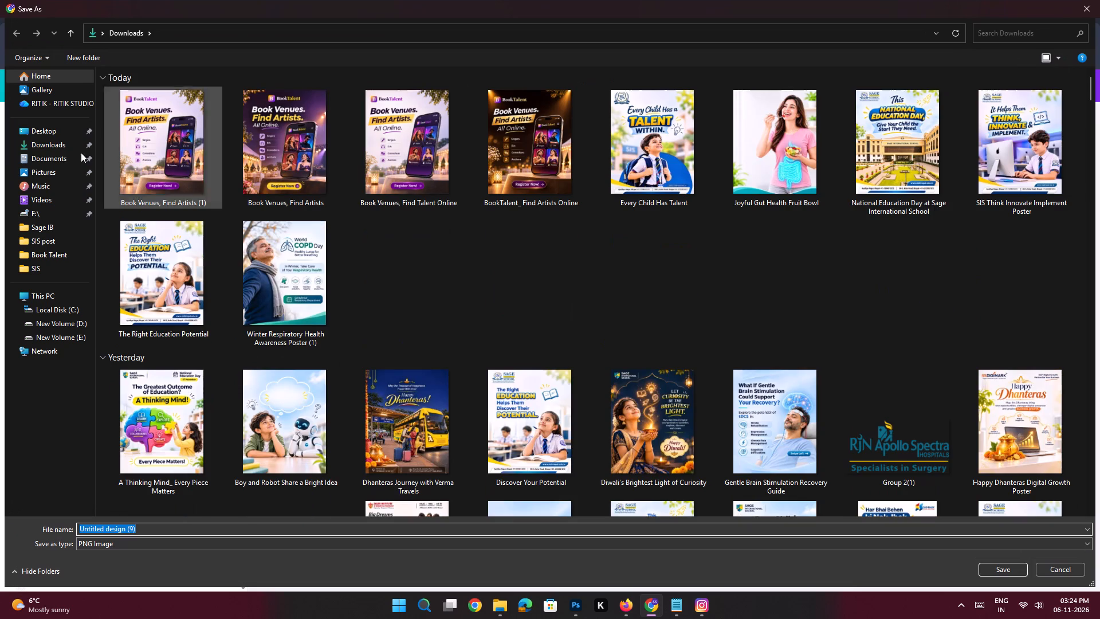
pyautogui.tripleClick(49, 147)
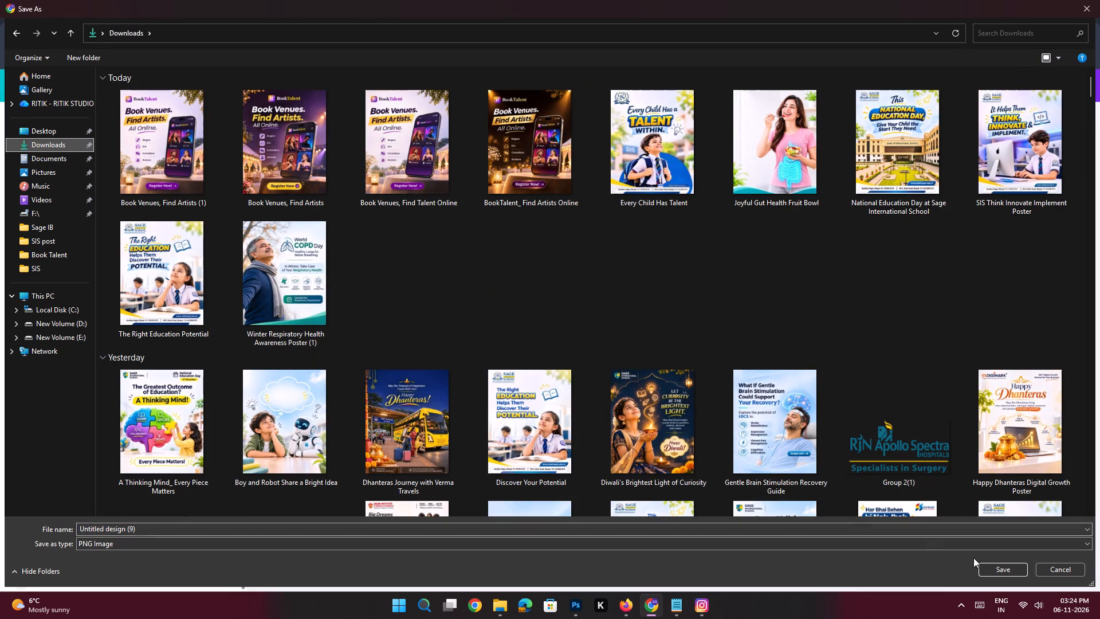
pyautogui.click(990, 567)
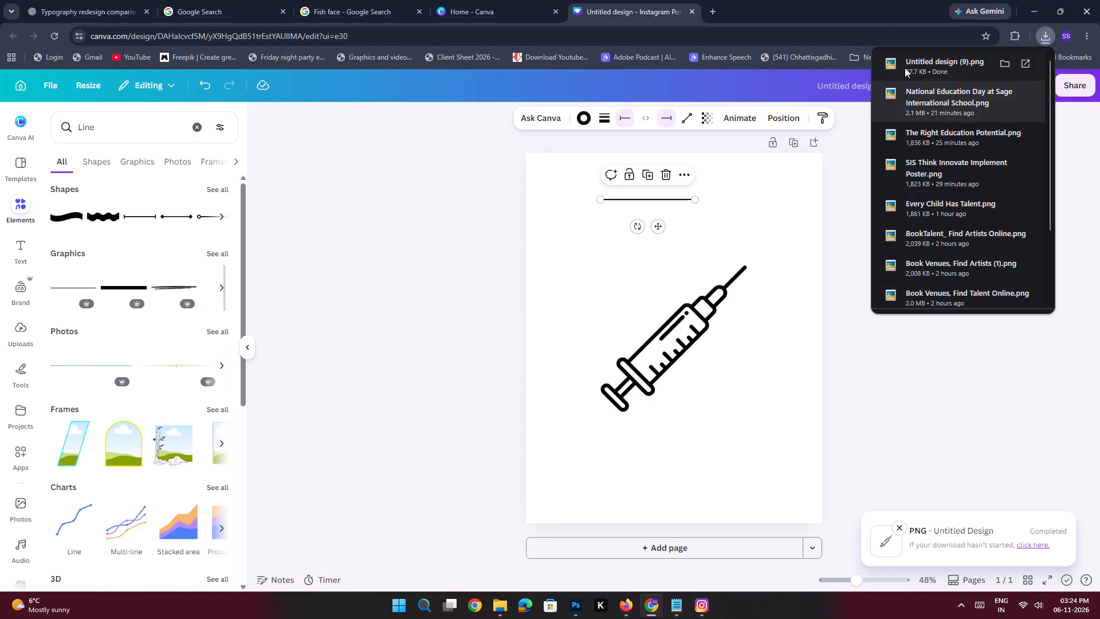
# Place the downloaded Untitled design (9) PNG into the Happy bhai Dooj poster in Photoshop.
pyautogui.moveTo(905, 68); pyautogui.dragTo(584, 599)
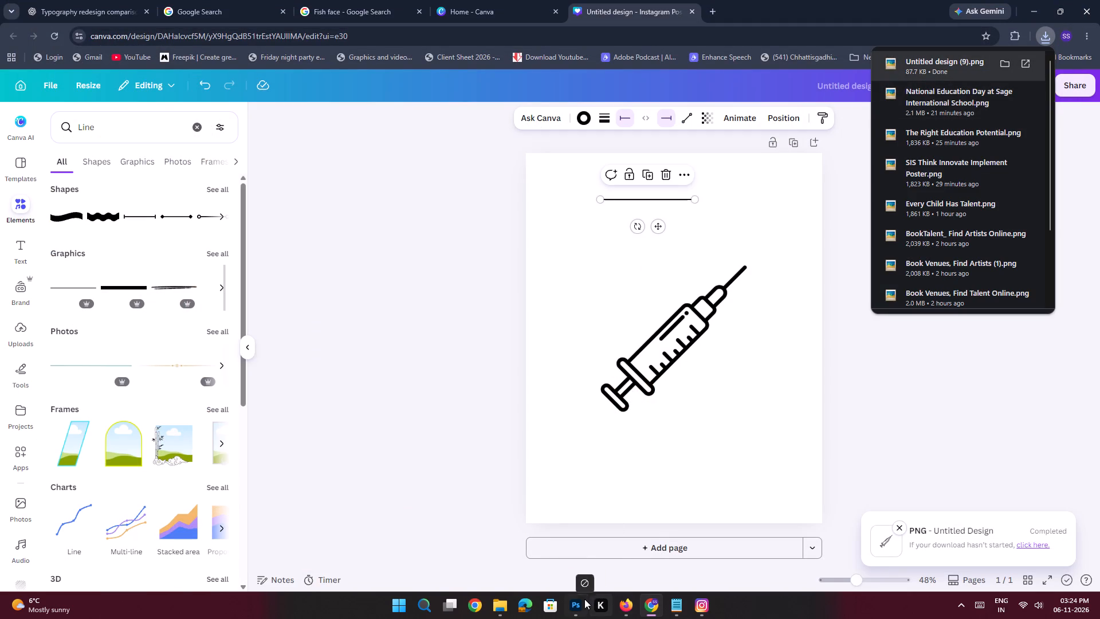
pyautogui.moveTo(584, 599); pyautogui.dragTo(556, 248)
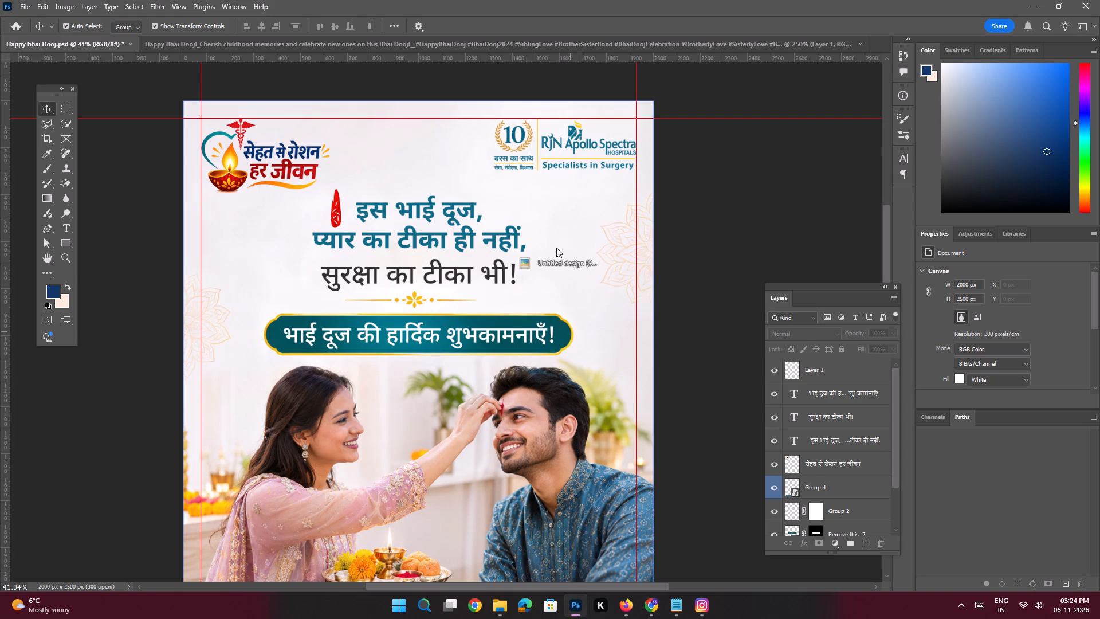
pyautogui.moveTo(556, 248); pyautogui.dragTo(558, 257)
# Scale the placed syringe-and-line image down proportionally about its centre to about 4.85% and apply the transform.
pyautogui.press('space')
pyautogui.press('space')
pyautogui.press('space')
pyautogui.press('space')
pyautogui.press('space')
pyautogui.press('space')
pyautogui.press('space')
pyautogui.press('space')
pyautogui.press('space')
pyautogui.press('space')
pyautogui.moveTo(611, 391); pyautogui.dragTo(610, 315)
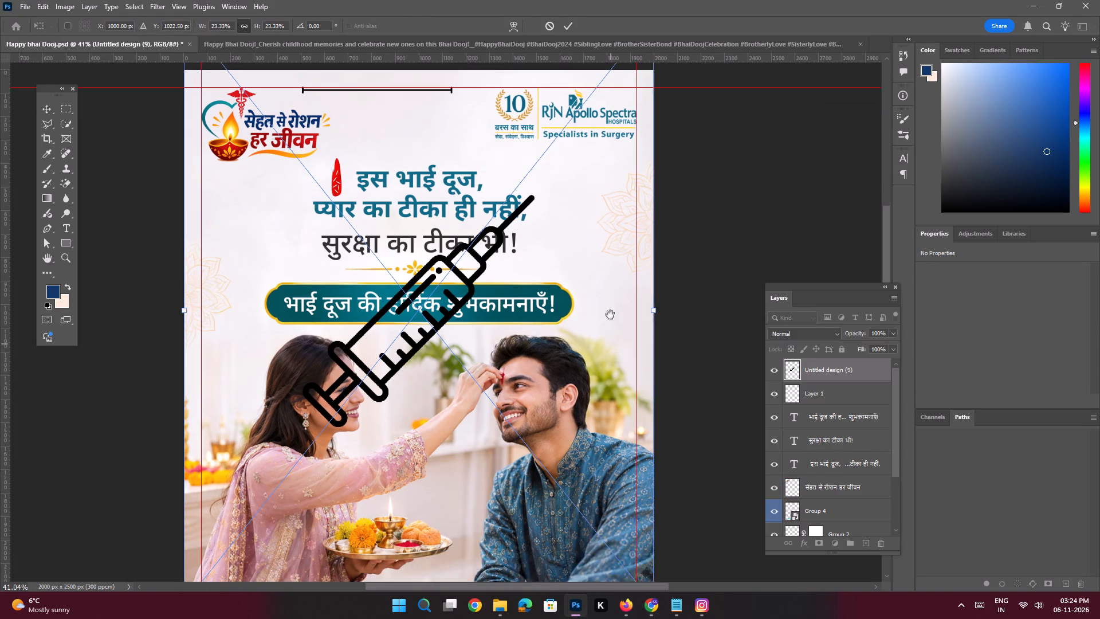
pyautogui.moveTo(610, 315); pyautogui.dragTo(609, 280)
pyautogui.keyDown('ctrl'); pyautogui.moveTo(626, 363); pyautogui.dragTo(605, 355); pyautogui.keyUp('ctrl')
pyautogui.keyDown('alt'); pyautogui.moveTo(644, 481); pyautogui.dragTo(641, 472); pyautogui.keyUp('alt')
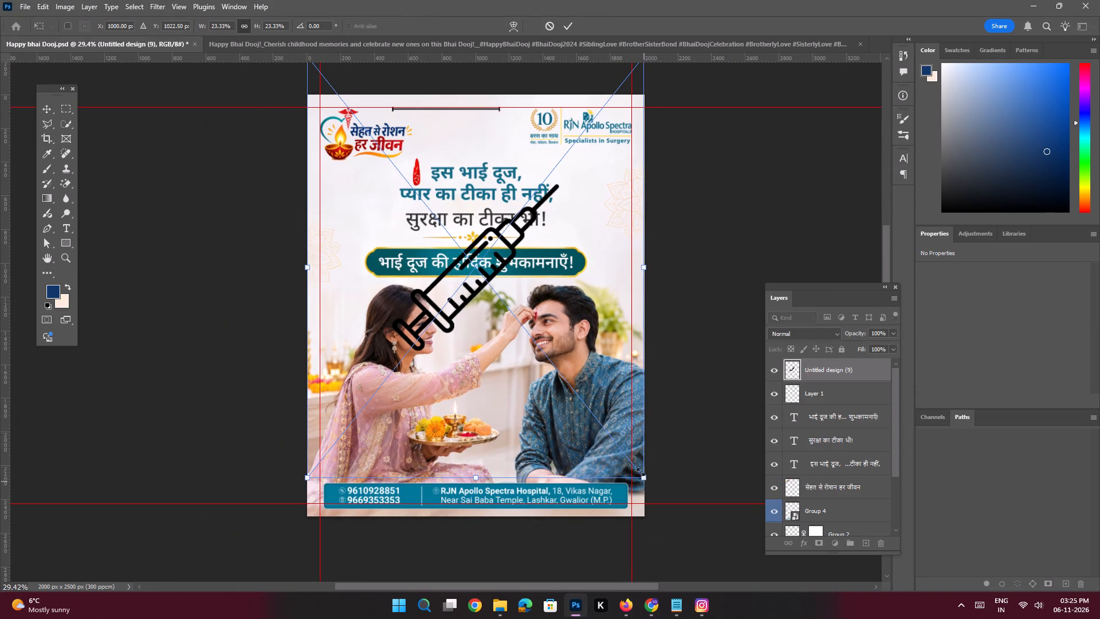
pyautogui.keyDown('alt'); pyautogui.moveTo(641, 472); pyautogui.dragTo(501, 322); pyautogui.keyUp('alt')
pyautogui.press('Return')
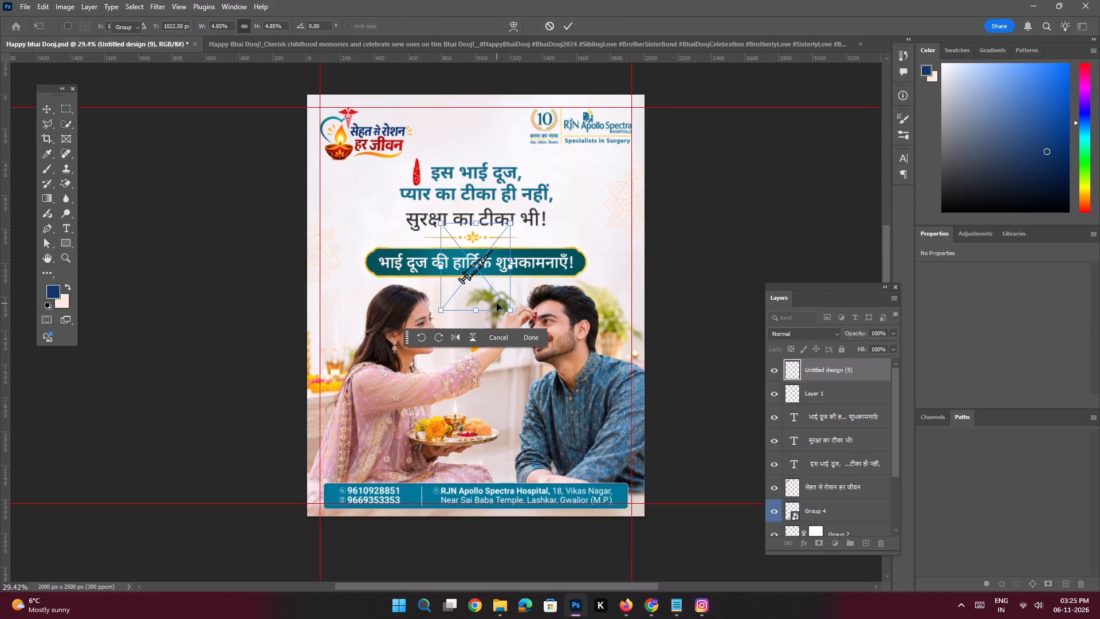
pyautogui.press('Return')
pyautogui.press('Return')
# Move the small syringe-and-line image from the greeting banner to the blank area just after नहीं, at about X 1481 px, Y 439 px.
pyautogui.press('space')
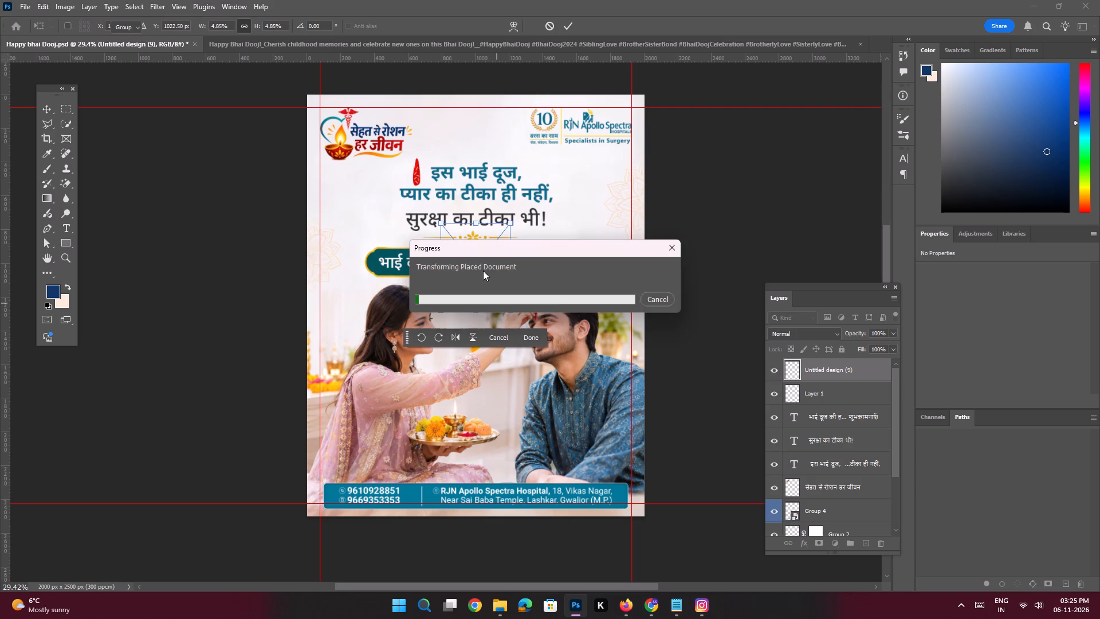
pyautogui.keyDown('ctrl'); pyautogui.moveTo(481, 254); pyautogui.dragTo(519, 368); pyautogui.keyUp('ctrl')
pyautogui.moveTo(505, 292); pyautogui.dragTo(468, 408)
pyautogui.moveTo(457, 374); pyautogui.dragTo(478, 362)
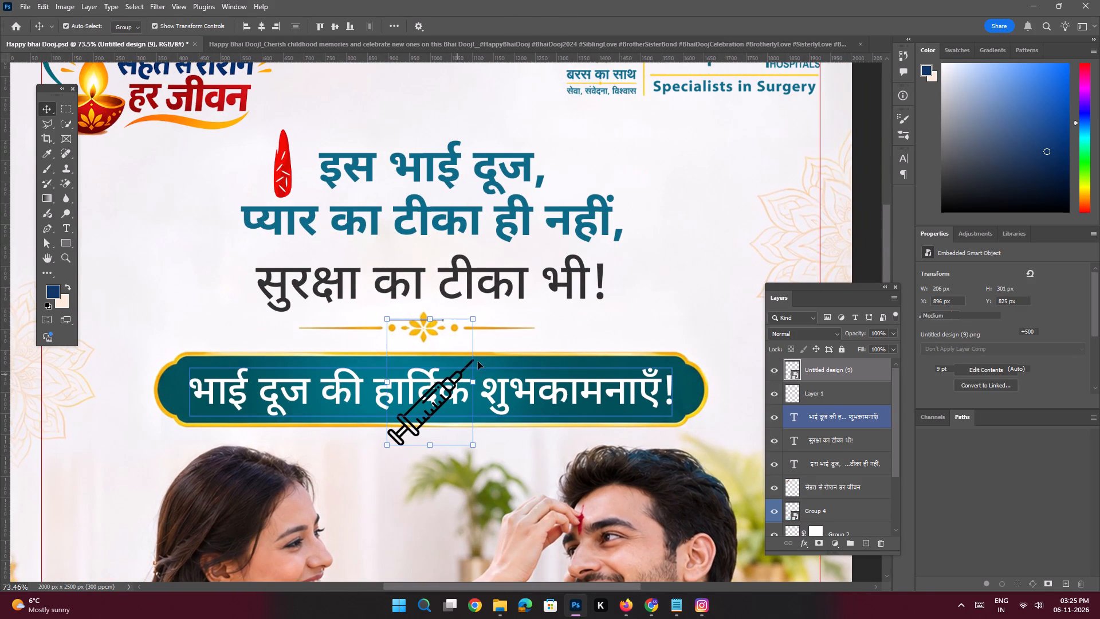
pyautogui.moveTo(478, 362); pyautogui.dragTo(611, 285)
pyautogui.hotkey('ctrl', 'z')
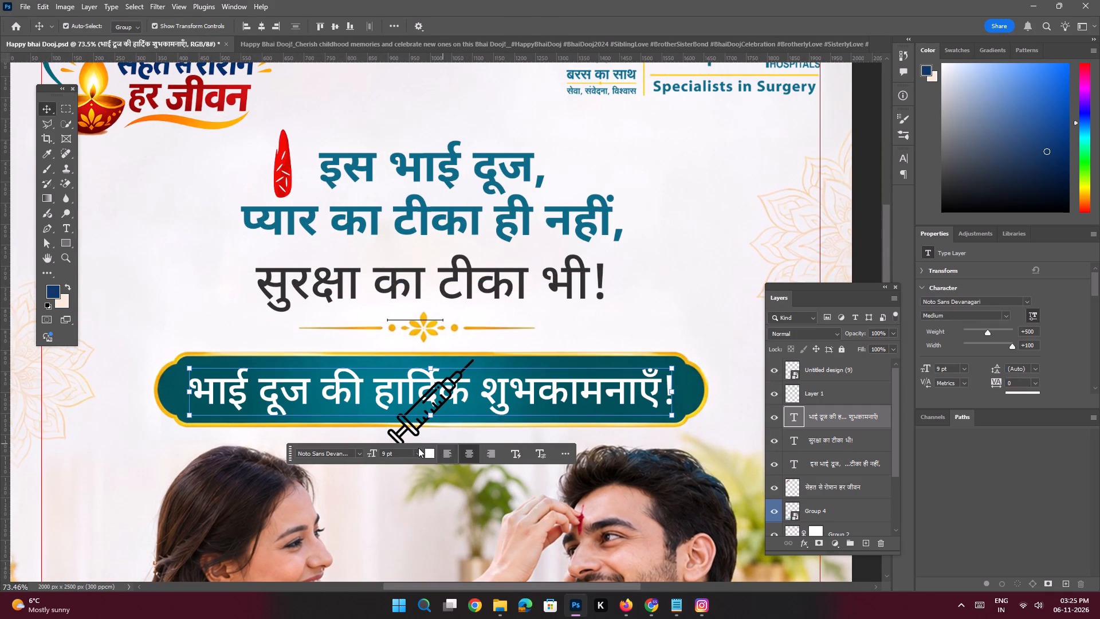
pyautogui.click(398, 436)
pyautogui.click(399, 439)
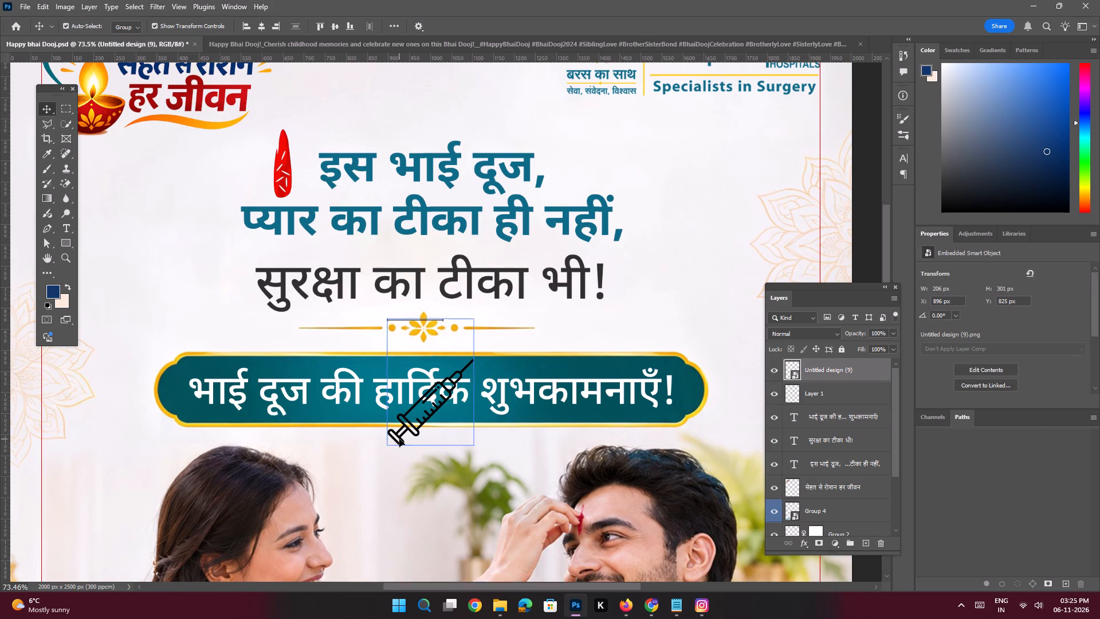
pyautogui.moveTo(399, 439); pyautogui.dragTo(650, 280)
# Rasterize the placed syringe-and-line smart object into a pixel layer for erasing.
pyautogui.press('space')
pyautogui.press('space')
pyautogui.press('space')
pyautogui.press('space')
pyautogui.moveTo(662, 267); pyautogui.dragTo(505, 391)
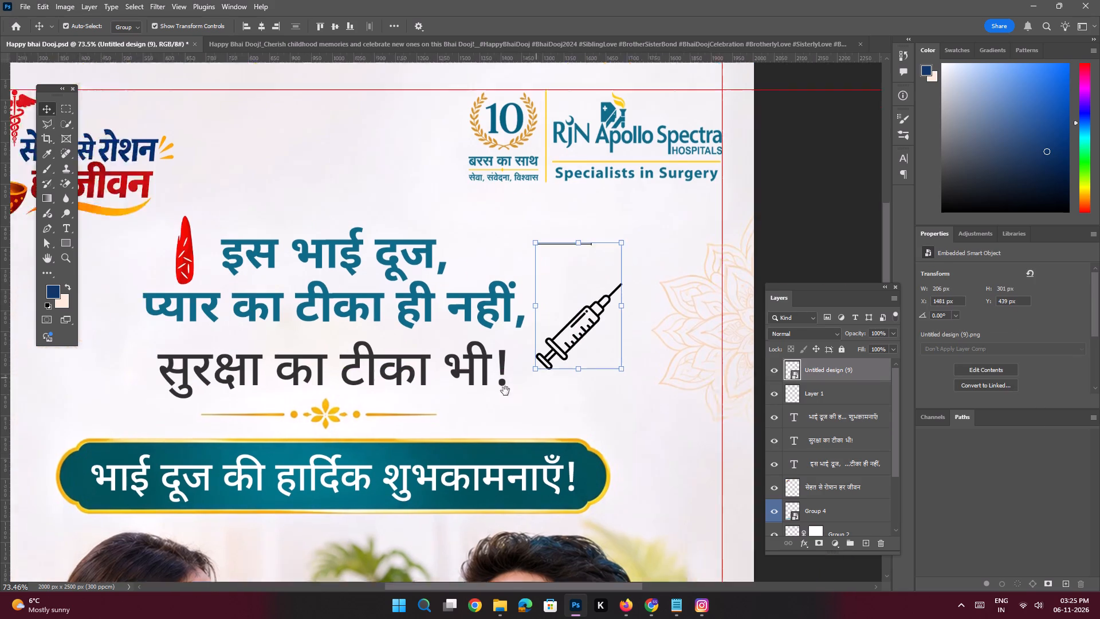
pyautogui.moveTo(505, 391); pyautogui.dragTo(496, 397)
pyautogui.keyDown('ctrl'); pyautogui.moveTo(490, 335); pyautogui.dragTo(503, 380); pyautogui.keyUp('ctrl')
pyautogui.keyDown('ctrl'); pyautogui.moveTo(518, 338); pyautogui.dragTo(527, 370); pyautogui.keyUp('ctrl')
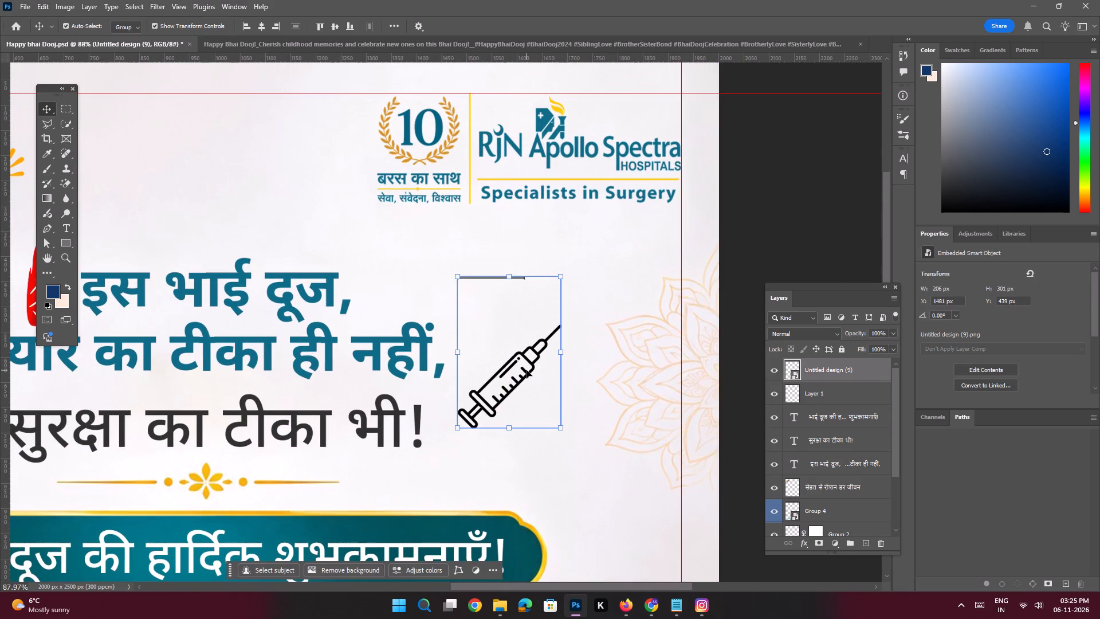
pyautogui.press('e')
pyautogui.click(526, 368)
pyautogui.click(501, 225)
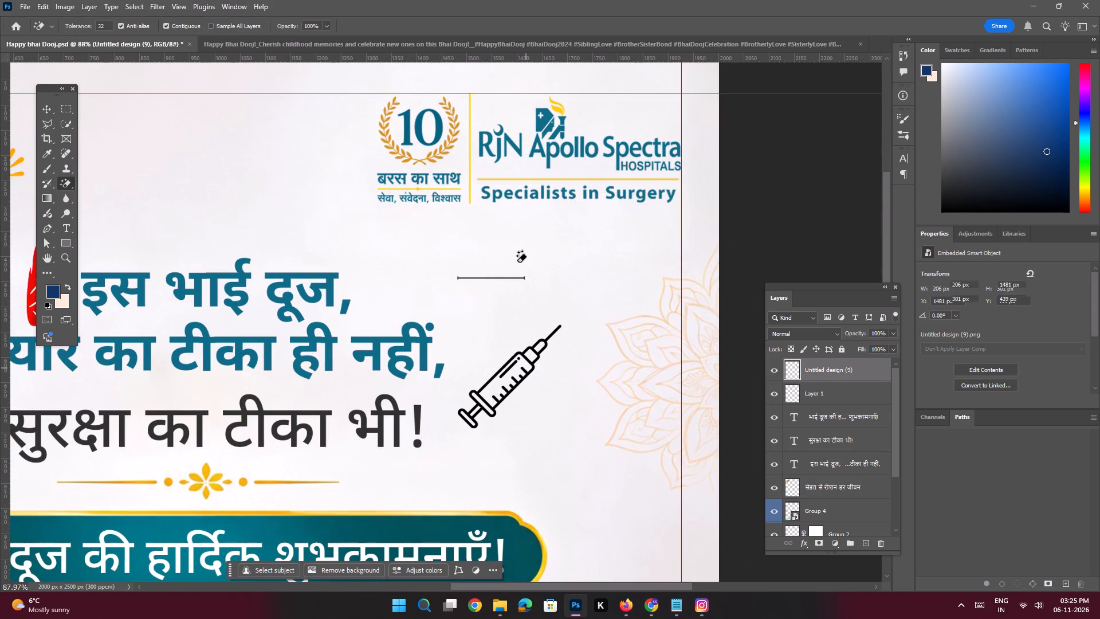
# Erase the short horizontal line above the syringe with the Eraser tool, using a brush of about 30 px.
pyautogui.rightClick(61, 182)
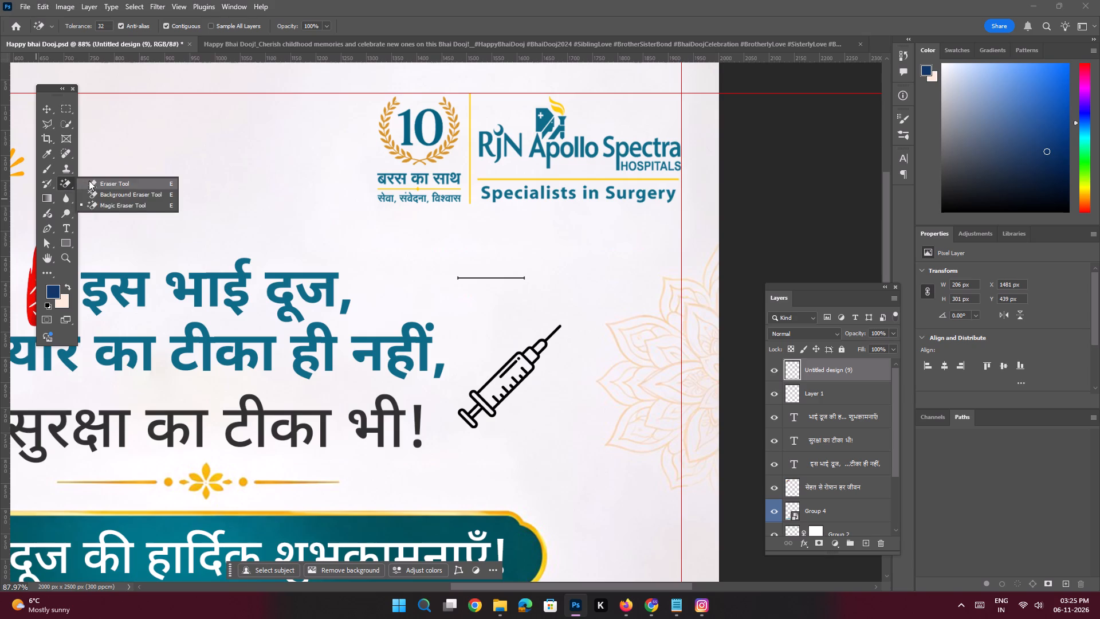
pyautogui.click(89, 181)
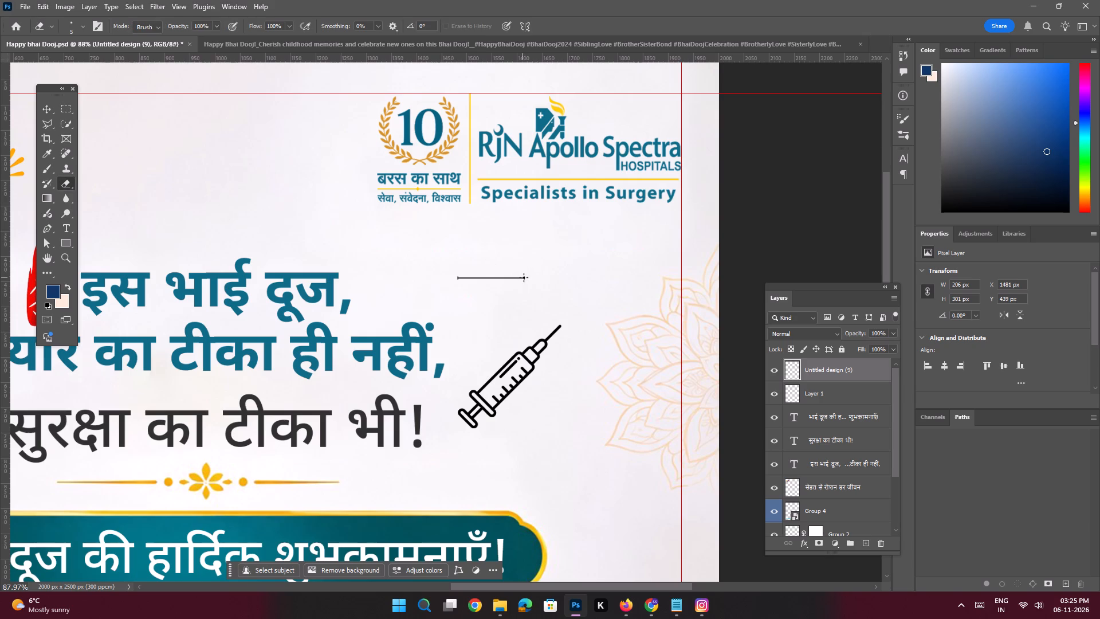
pyautogui.write(']]]]]]]]]')
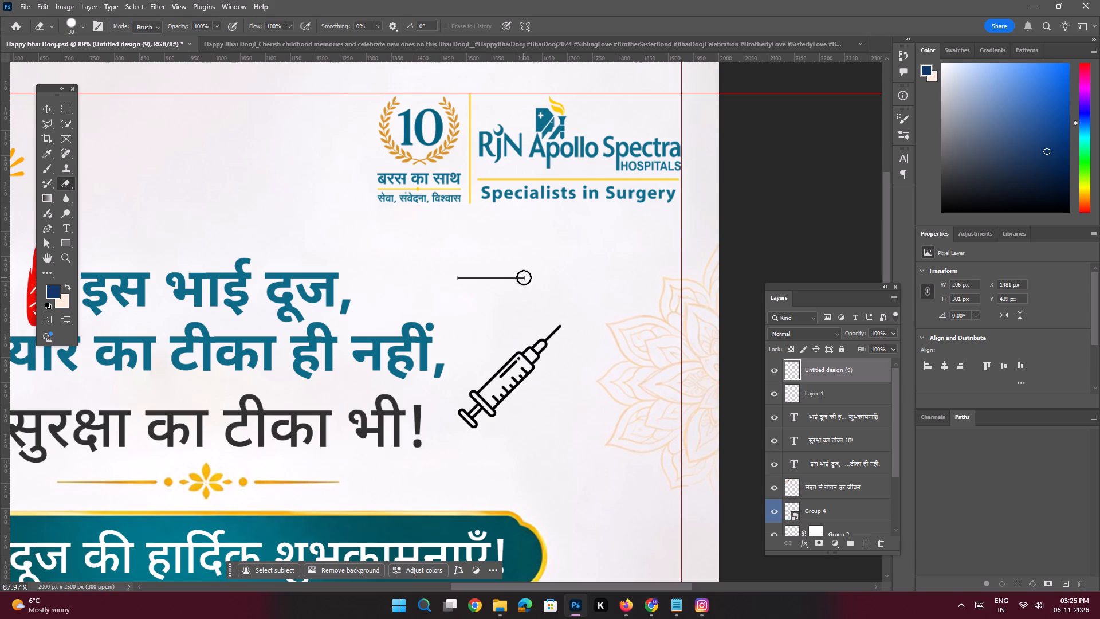
pyautogui.click(524, 277)
pyautogui.keyDown('shift'); pyautogui.click(459, 279); pyautogui.keyUp('shift')
# Rotate the syringe about -16.4°, scale it to about 64.26%, and place it after दूज, centred at about X 1358 px, Y 447 px.
pyautogui.click(46, 108)
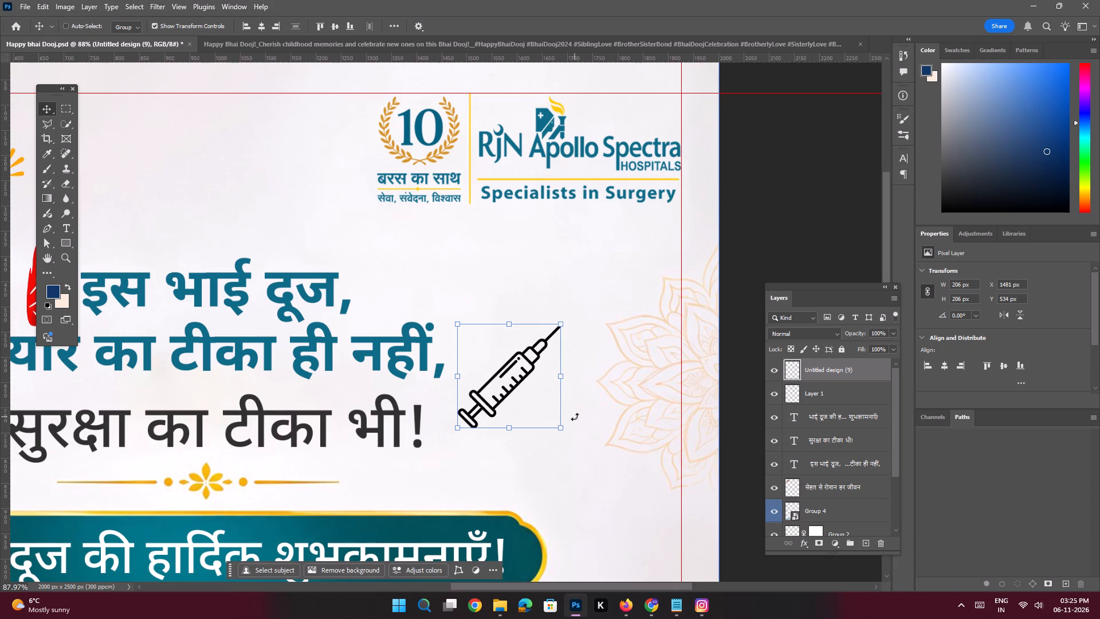
pyautogui.hotkey('ctrl', 't')
pyautogui.moveTo(581, 436); pyautogui.dragTo(591, 421)
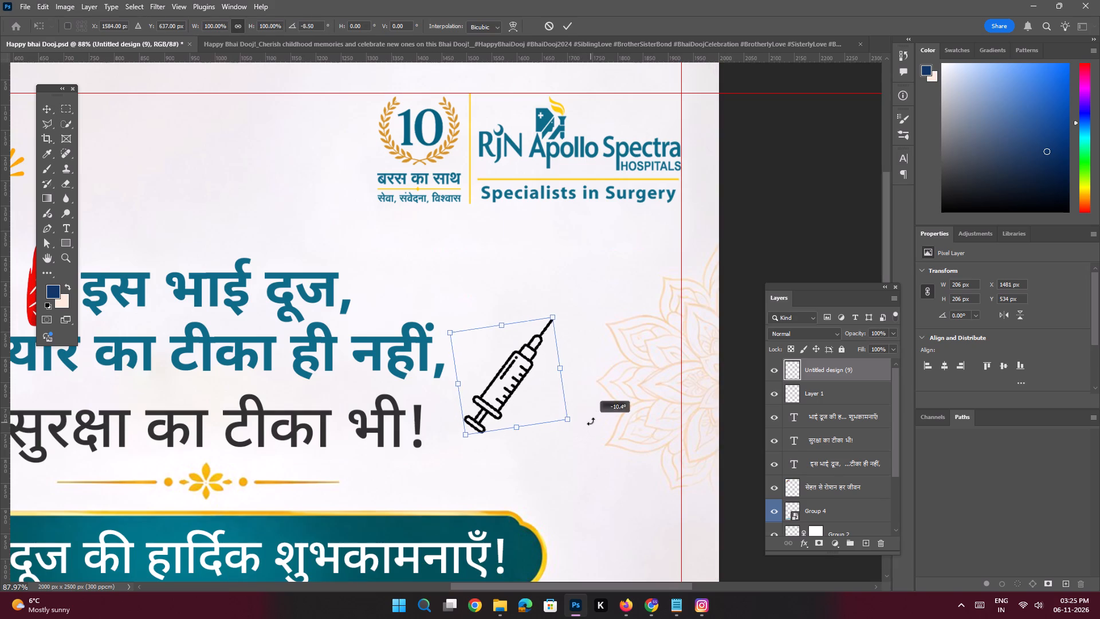
pyautogui.moveTo(591, 421); pyautogui.dragTo(593, 413)
pyautogui.moveTo(516, 381); pyautogui.dragTo(406, 274)
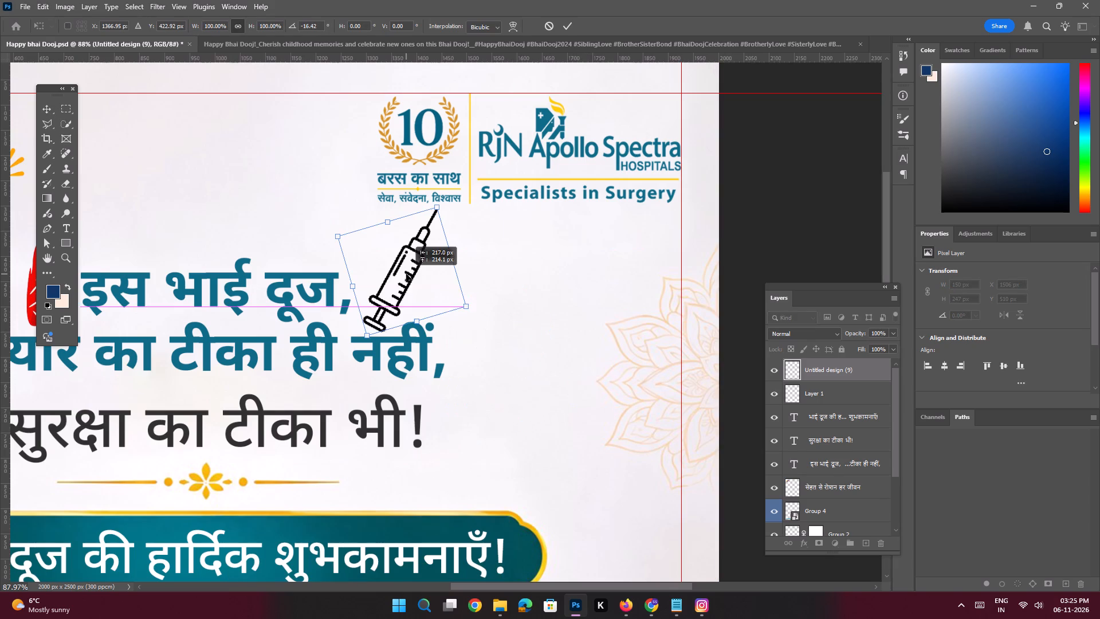
pyautogui.moveTo(406, 274); pyautogui.dragTo(411, 273)
pyautogui.keyDown('alt'); pyautogui.moveTo(474, 305); pyautogui.dragTo(469, 303); pyautogui.keyUp('alt')
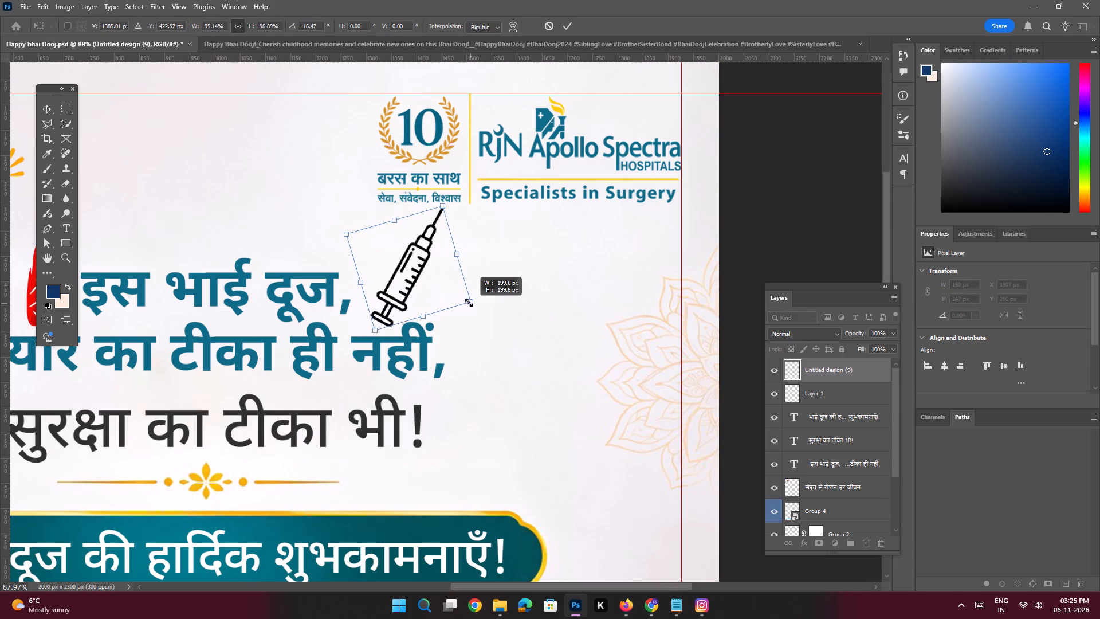
pyautogui.keyDown('alt'); pyautogui.moveTo(469, 303); pyautogui.dragTo(449, 296); pyautogui.keyUp('alt')
pyautogui.moveTo(412, 273); pyautogui.dragTo(390, 282)
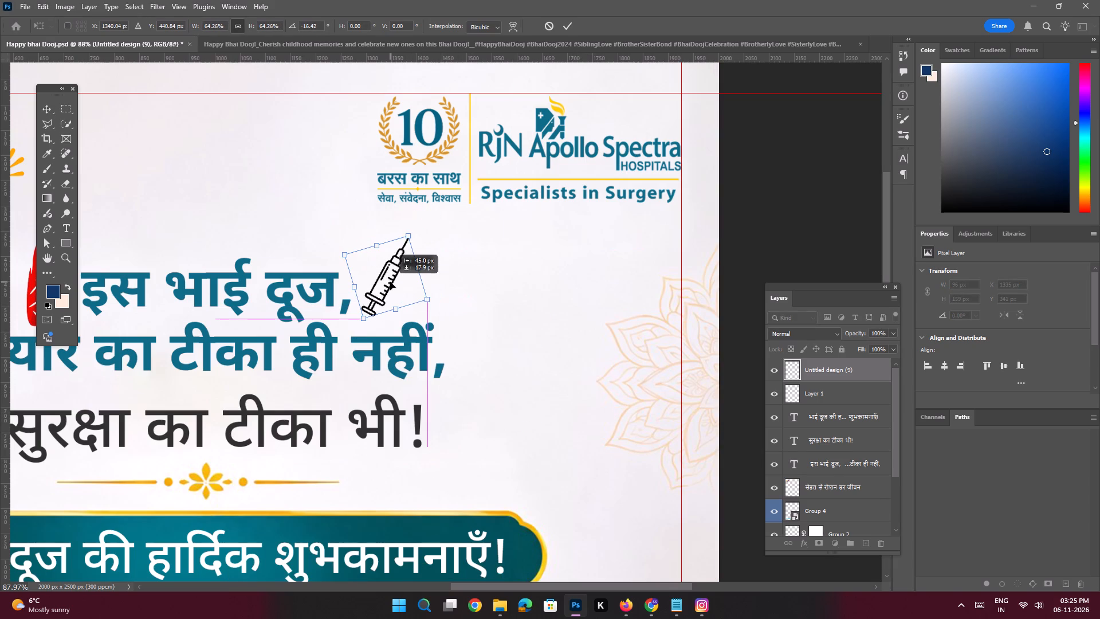
pyautogui.moveTo(390, 282); pyautogui.dragTo(397, 285)
pyautogui.press('Return')
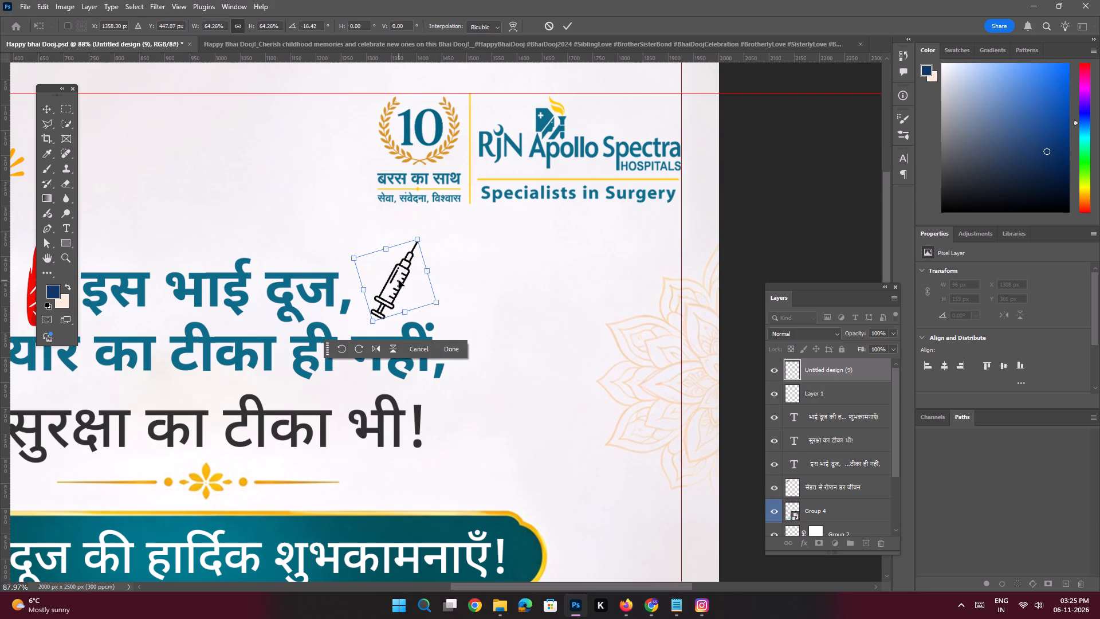
# Set the font size of the सुरक्षा का टीका भी! text line to 8 pt.
pyautogui.press('space')
pyautogui.keyDown('ctrl'); pyautogui.moveTo(399, 280); pyautogui.dragTo(375, 275); pyautogui.keyUp('ctrl')
pyautogui.click(265, 377)
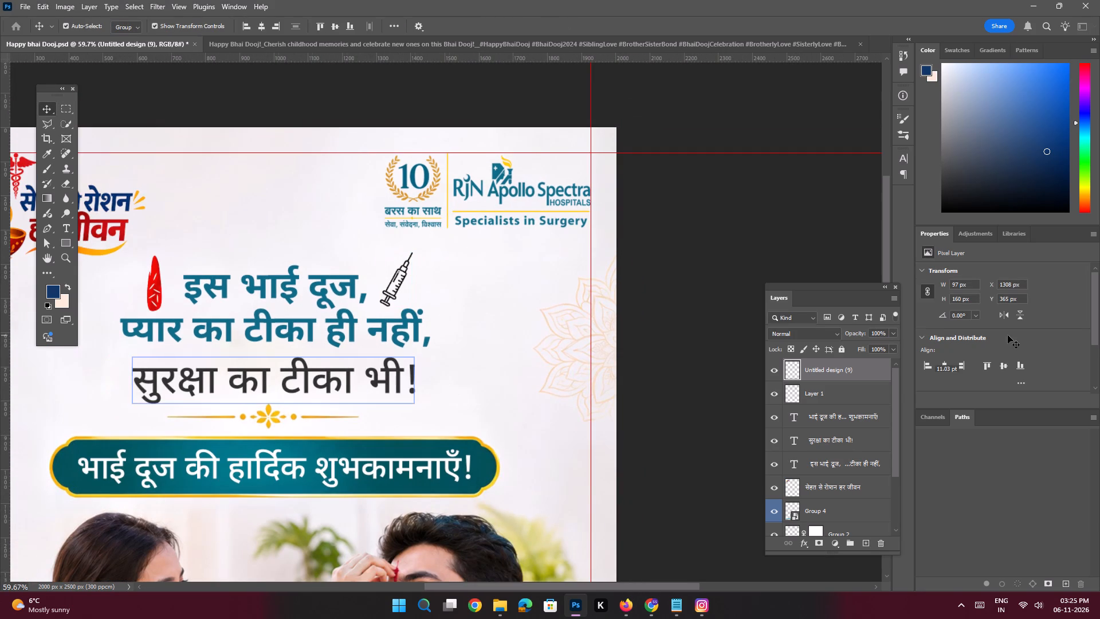
pyautogui.moveTo(950, 369); pyautogui.dragTo(907, 347)
pyautogui.press('8')
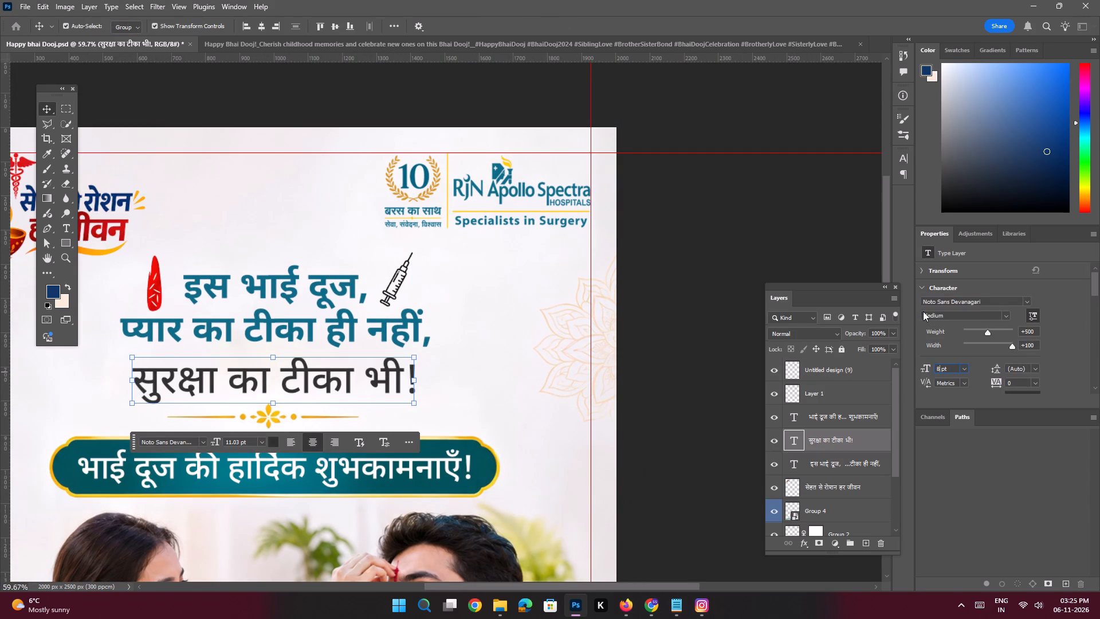
pyautogui.press('Return')
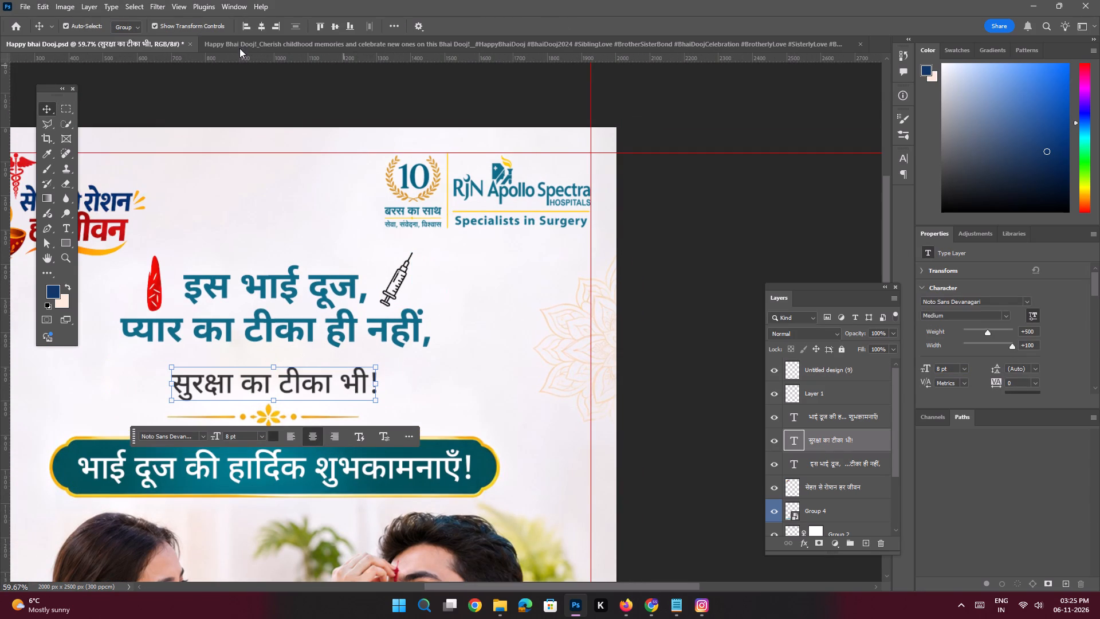
# Align the सुरक्षा का टीका भी! line on its horizontal centre and nudge it down by 9 px.
pyautogui.click(258, 29)
pyautogui.press('space')
pyautogui.press('space')
pyautogui.press('space')
pyautogui.press('space')
pyautogui.press('space')
pyautogui.press('space')
pyautogui.press('space')
pyautogui.press('space')
pyautogui.press('space')
pyautogui.press('space')
pyautogui.press('space')
pyautogui.moveTo(328, 333); pyautogui.dragTo(386, 299)
pyautogui.hotkey('shift', 'Down')
pyautogui.press('Up')
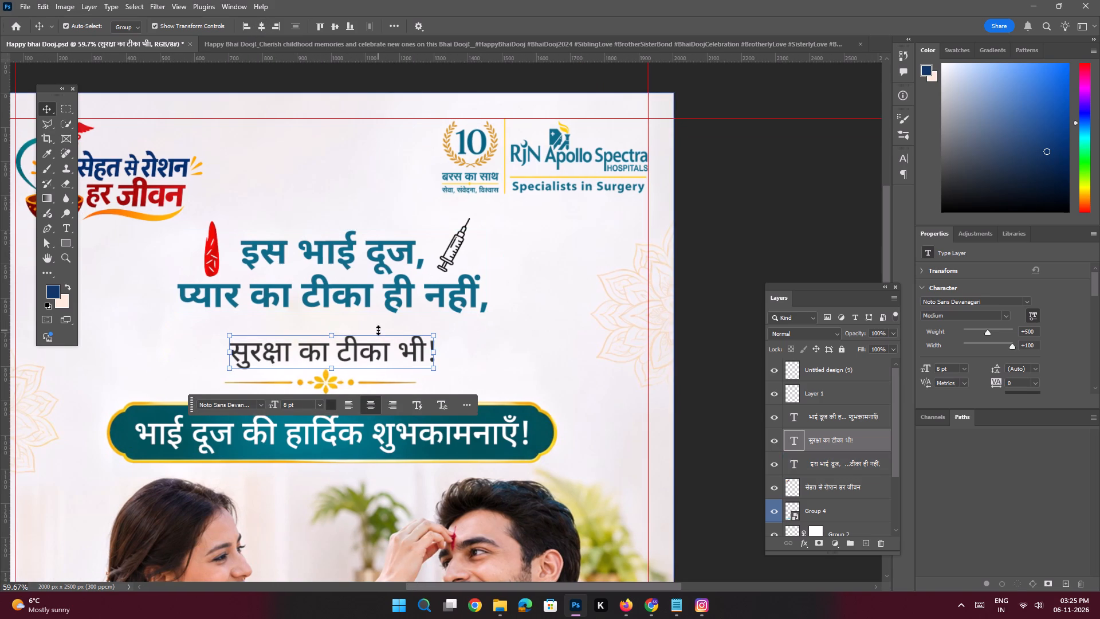
# Select the red tilak, the syringe and the two-line teal headline, and scale them up together about their centre to about 105%.
pyautogui.click(213, 243)
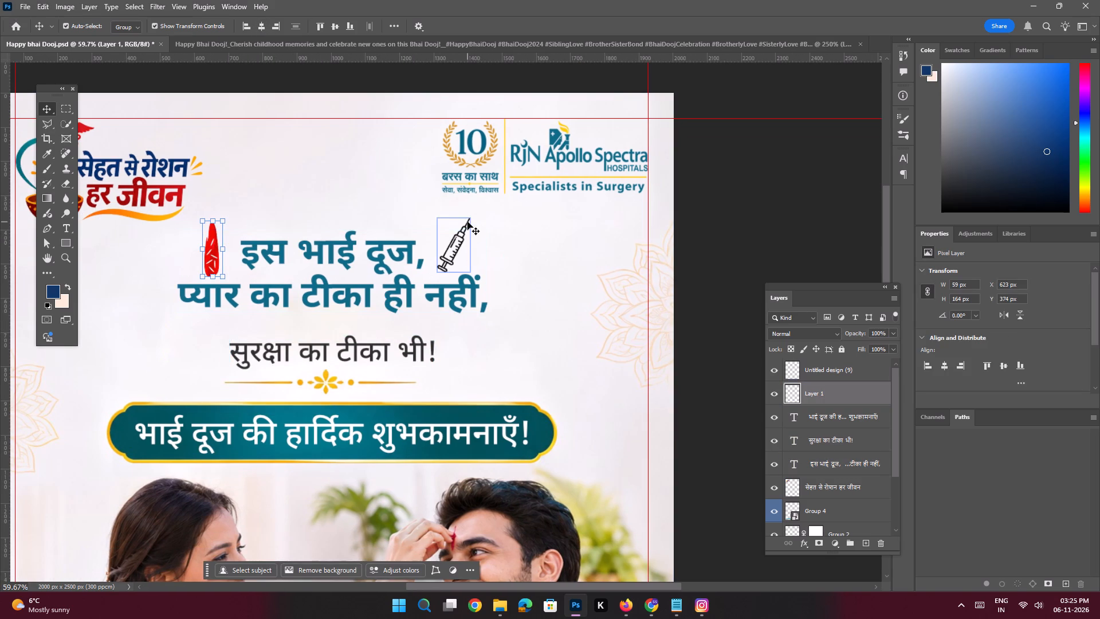
pyautogui.keyDown('shift'); pyautogui.click(467, 222); pyautogui.keyUp('shift')
pyautogui.keyDown('shift'); pyautogui.click(371, 248); pyautogui.keyUp('shift')
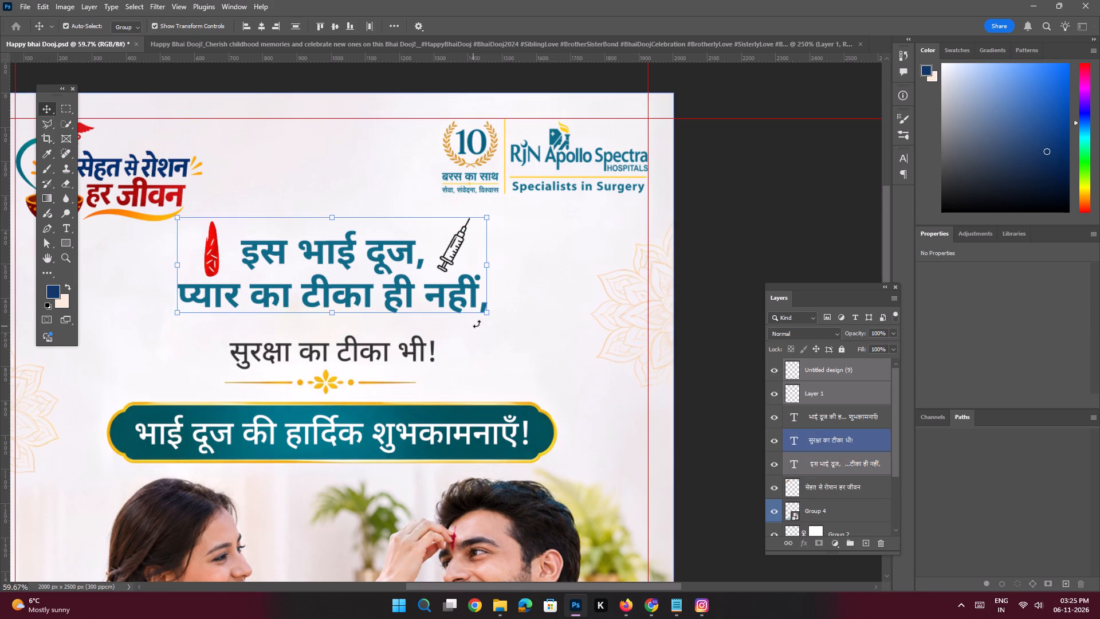
pyautogui.keyDown('alt'); pyautogui.moveTo(489, 312); pyautogui.dragTo(494, 315); pyautogui.keyUp('alt')
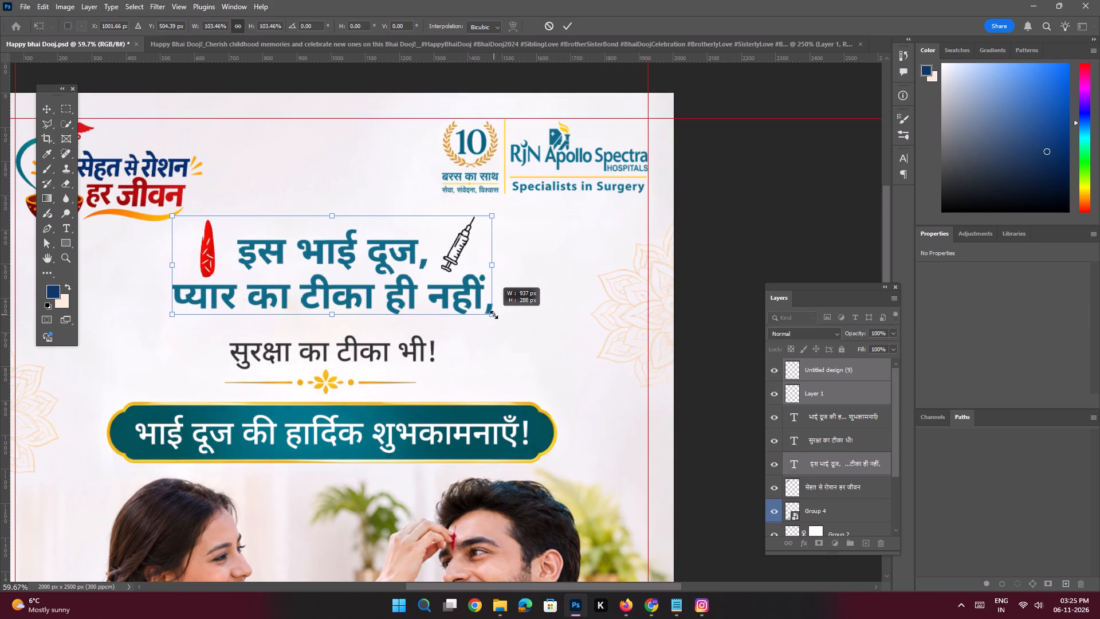
pyautogui.keyDown('alt'); pyautogui.moveTo(494, 315); pyautogui.dragTo(496, 316); pyautogui.keyUp('alt')
pyautogui.press('Return')
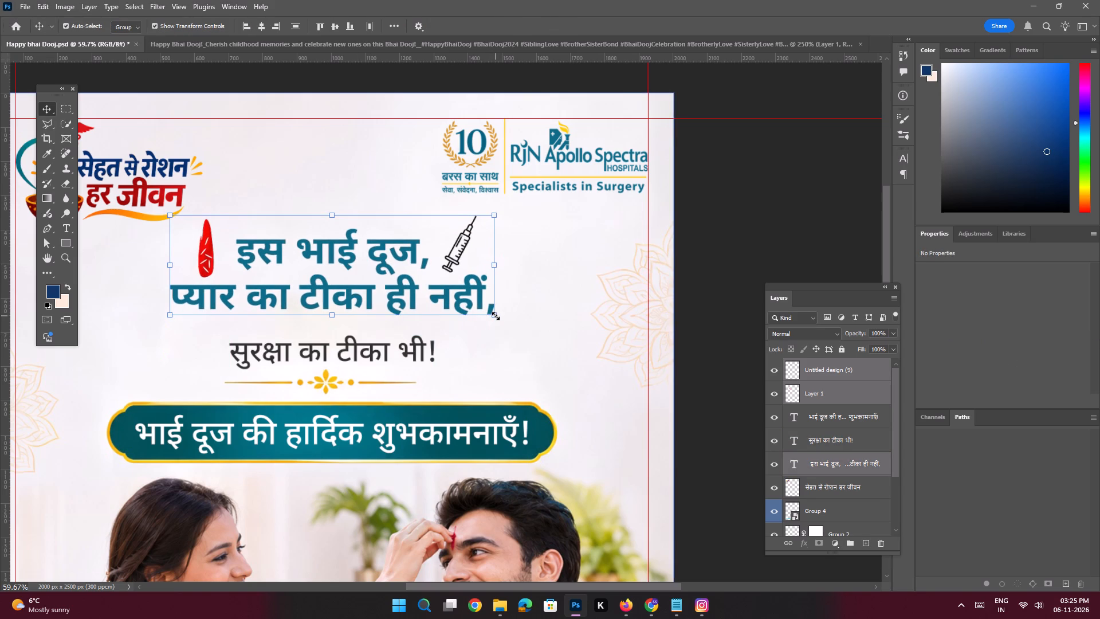
# Move the selected tilak, syringe and headline down by about 31 px overall and enlarge them slightly further about their centre.
pyautogui.hotkey('shift', 'Down')
pyautogui.hotkey('shift', 'Down')
pyautogui.hotkey('shift', 'Down')
pyautogui.hotkey('shift', 'Down')
pyautogui.hotkey('shift', 'Down')
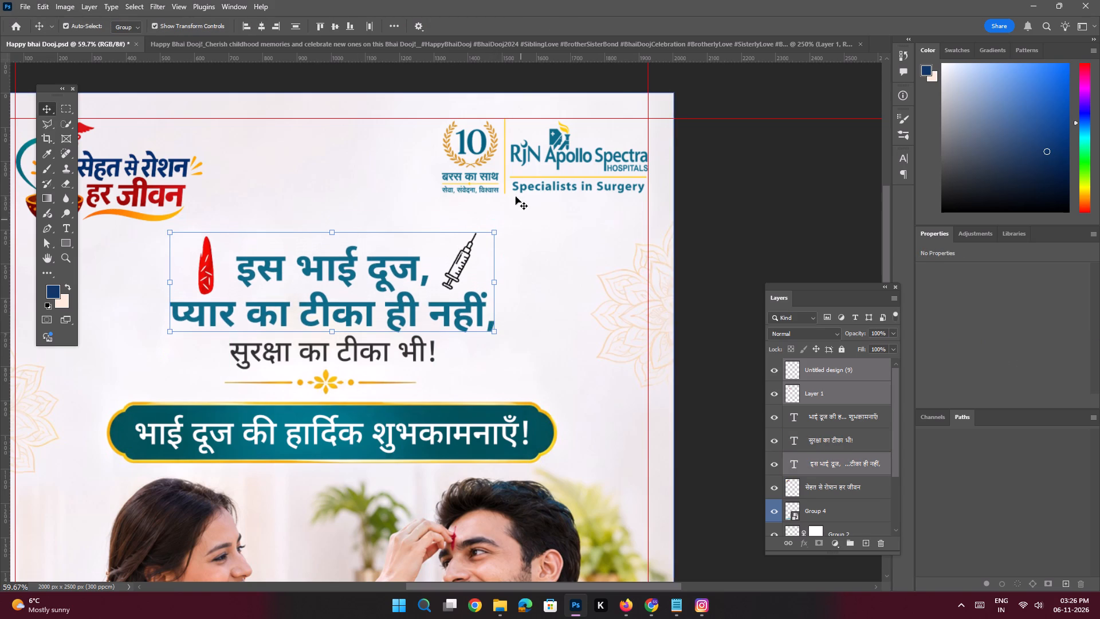
pyautogui.keyDown('alt'); pyautogui.moveTo(496, 229); pyautogui.dragTo(502, 224); pyautogui.keyUp('alt')
pyautogui.press('Return')
pyautogui.hotkey('shift', 'Up')
pyautogui.hotkey('shift', 'Up')
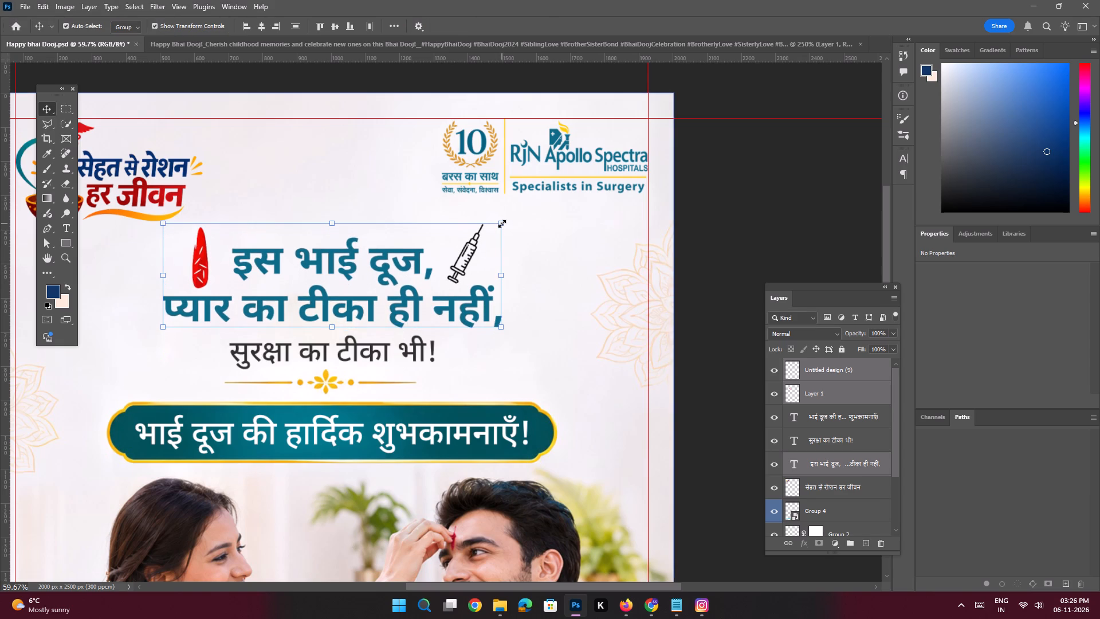
pyautogui.press('Down')
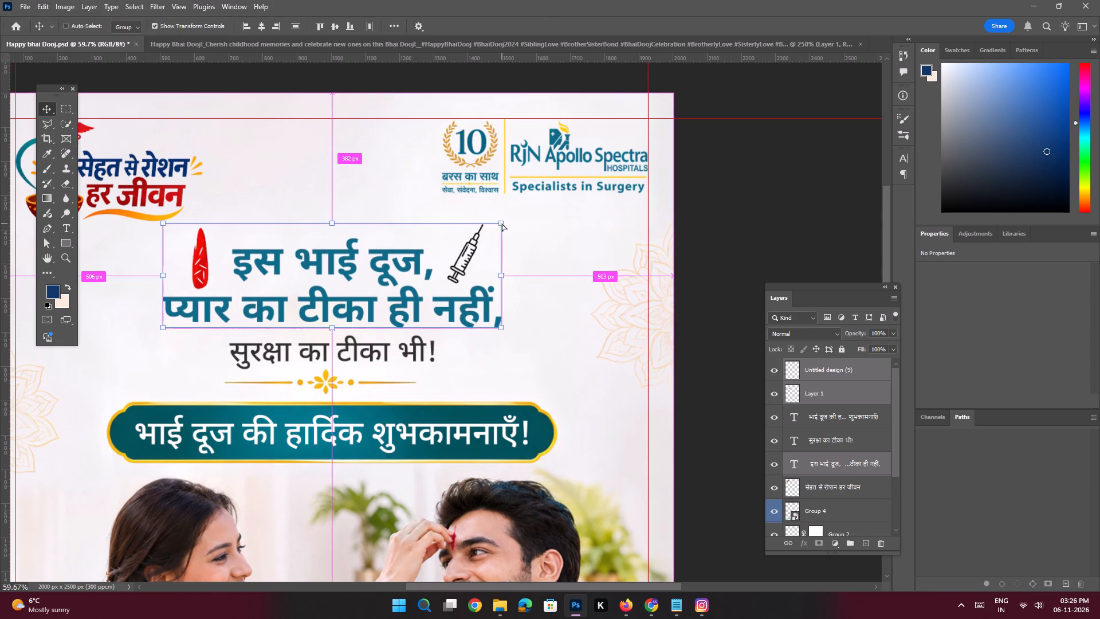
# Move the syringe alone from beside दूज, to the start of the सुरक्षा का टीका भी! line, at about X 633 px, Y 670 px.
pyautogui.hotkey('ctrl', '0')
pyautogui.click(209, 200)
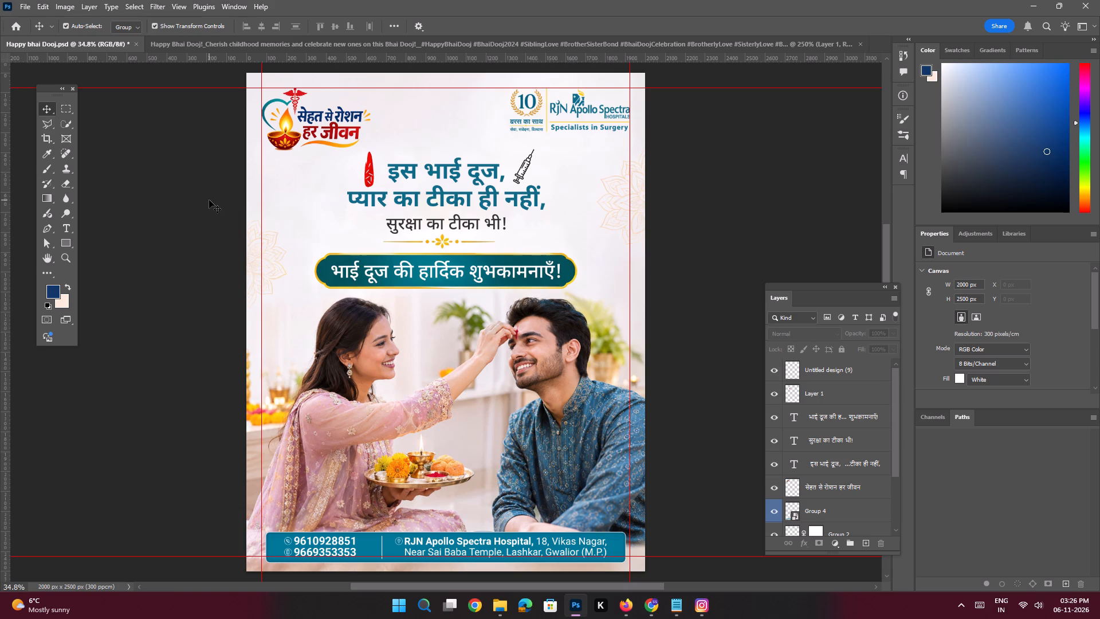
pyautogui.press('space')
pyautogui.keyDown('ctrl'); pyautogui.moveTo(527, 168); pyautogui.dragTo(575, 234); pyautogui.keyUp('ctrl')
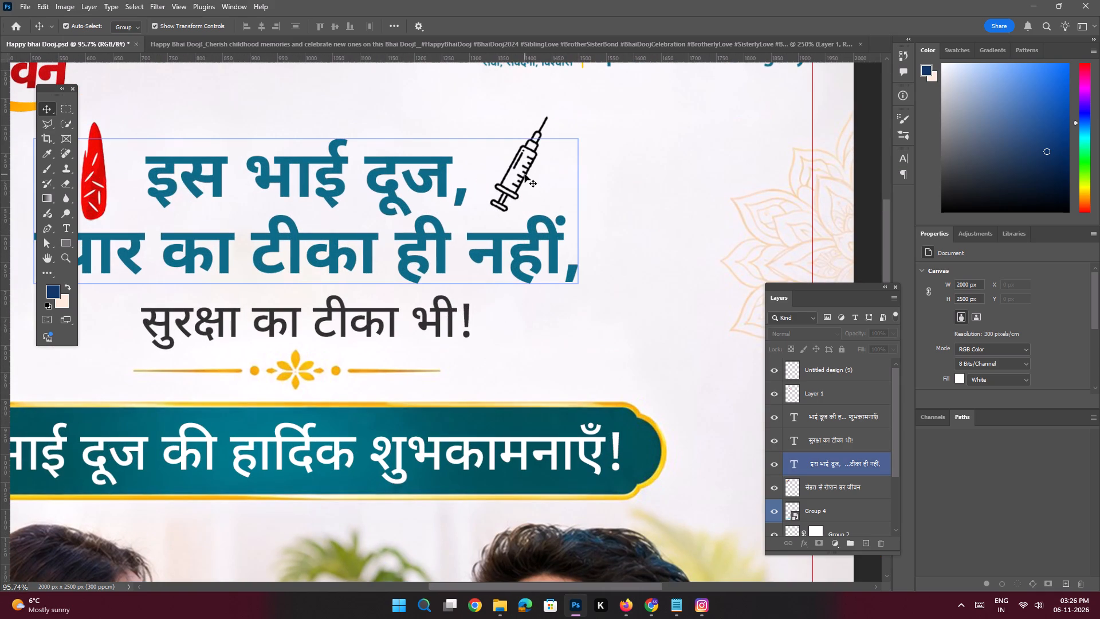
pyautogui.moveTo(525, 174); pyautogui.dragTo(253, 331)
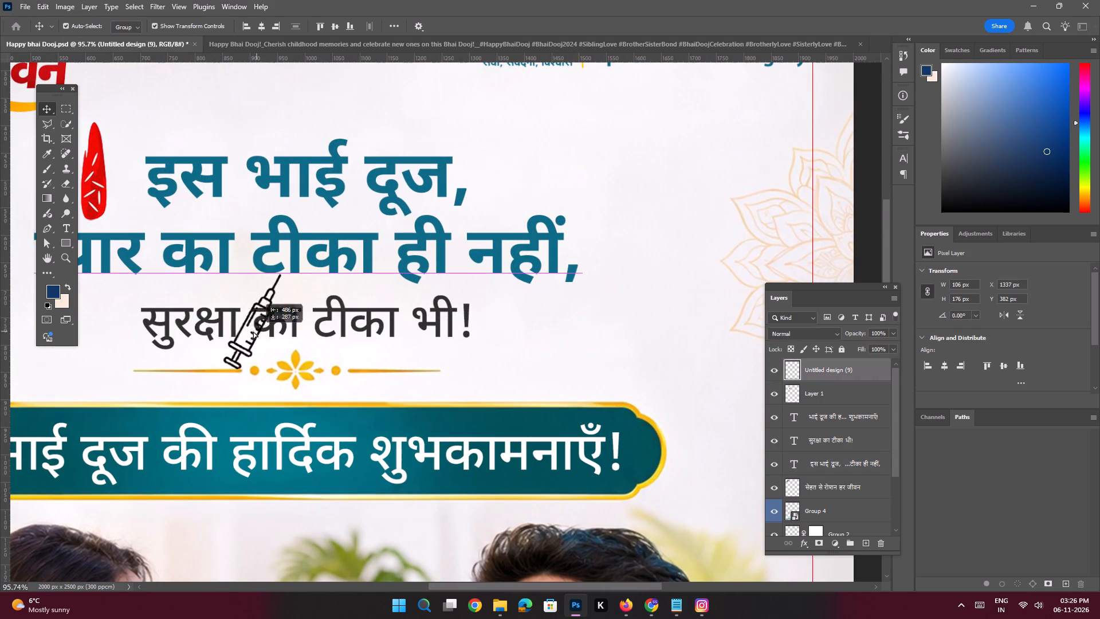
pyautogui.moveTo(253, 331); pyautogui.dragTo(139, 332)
# Scale the syringe down proportionally to about 73.56% and move it to the end of the सुरक्षा का टीका भी! line.
pyautogui.press('space')
pyautogui.press('space')
pyautogui.press('space')
pyautogui.press('space')
pyautogui.press('space')
pyautogui.press('space')
pyautogui.press('space')
pyautogui.press('space')
pyautogui.press('space')
pyautogui.press('space')
pyautogui.press('space')
pyautogui.moveTo(151, 334); pyautogui.dragTo(397, 338)
pyautogui.keyDown('ctrl'); pyautogui.moveTo(388, 315); pyautogui.dragTo(422, 362); pyautogui.keyUp('ctrl')
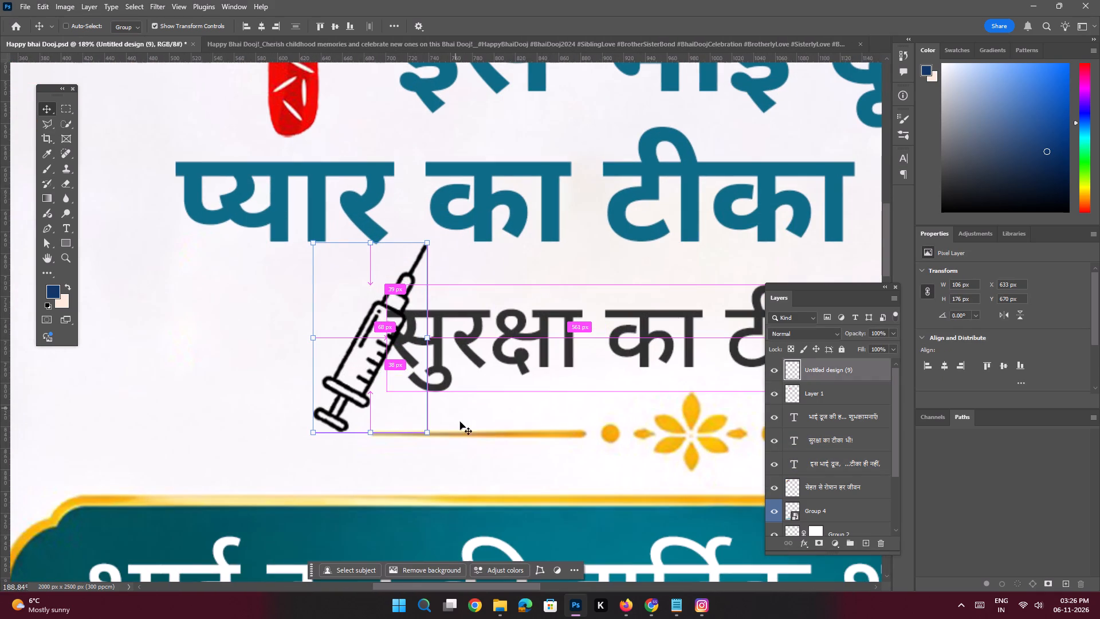
pyautogui.keyDown('alt'); pyautogui.moveTo(429, 433); pyautogui.dragTo(410, 410); pyautogui.keyUp('alt')
pyautogui.press('space')
pyautogui.keyDown('ctrl'); pyautogui.moveTo(382, 341); pyautogui.dragTo(347, 333); pyautogui.keyUp('ctrl')
pyautogui.moveTo(373, 333); pyautogui.dragTo(137, 332)
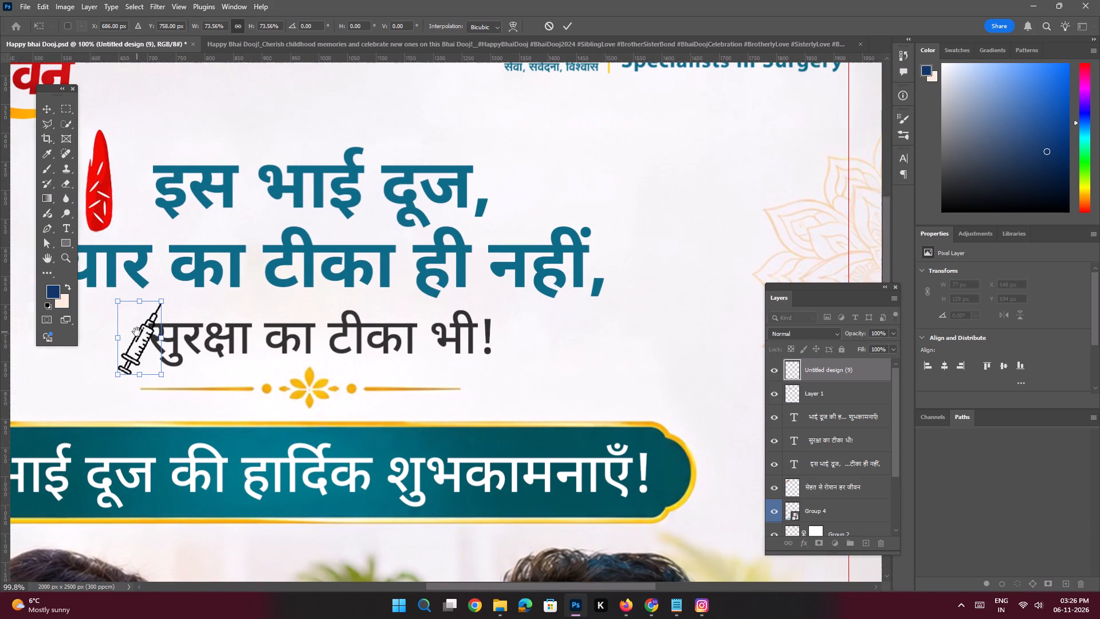
pyautogui.moveTo(137, 332); pyautogui.dragTo(137, 331)
pyautogui.moveTo(141, 343); pyautogui.dragTo(534, 330)
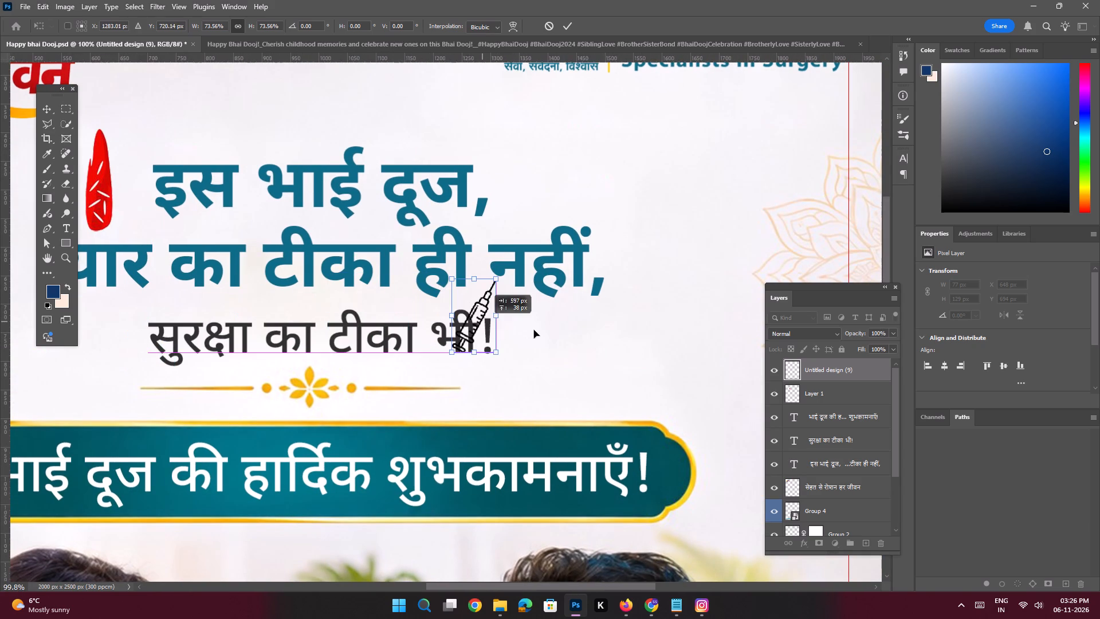
pyautogui.moveTo(534, 330); pyautogui.dragTo(537, 332)
# Shrink the syringe further to about 57.72% and bring it close to the exclamation mark, centred at about X 1333 px, Y 772 px.
pyautogui.press('space')
pyautogui.keyDown('ctrl'); pyautogui.moveTo(535, 317); pyautogui.dragTo(559, 411); pyautogui.keyUp('ctrl')
pyautogui.keyDown('alt'); pyautogui.moveTo(575, 404); pyautogui.dragTo(558, 395); pyautogui.keyUp('alt')
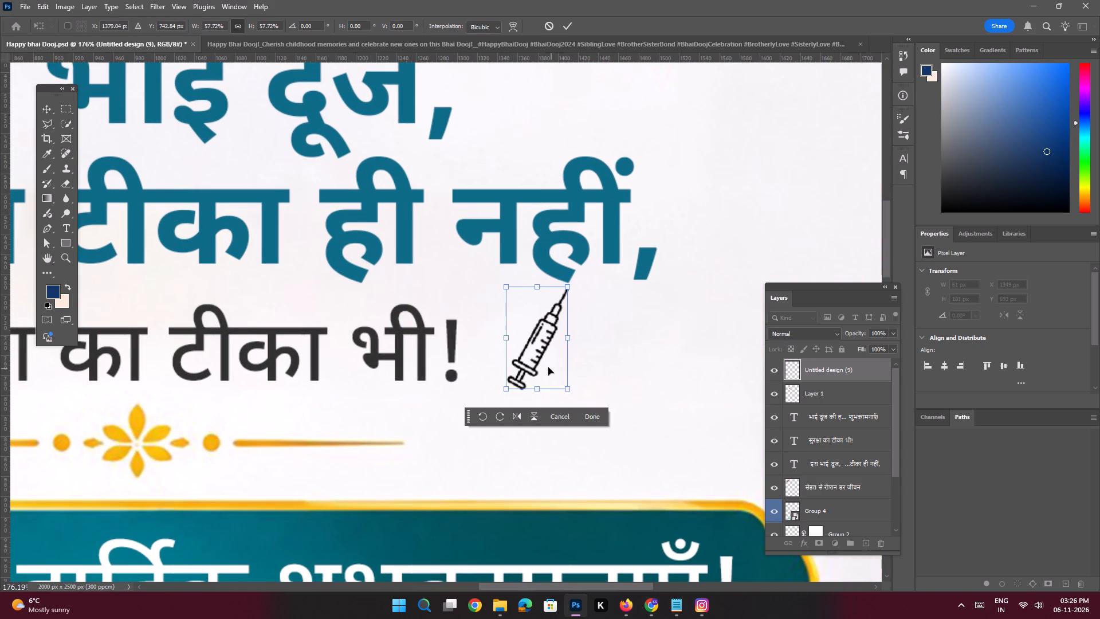
pyautogui.moveTo(535, 353); pyautogui.dragTo(508, 359)
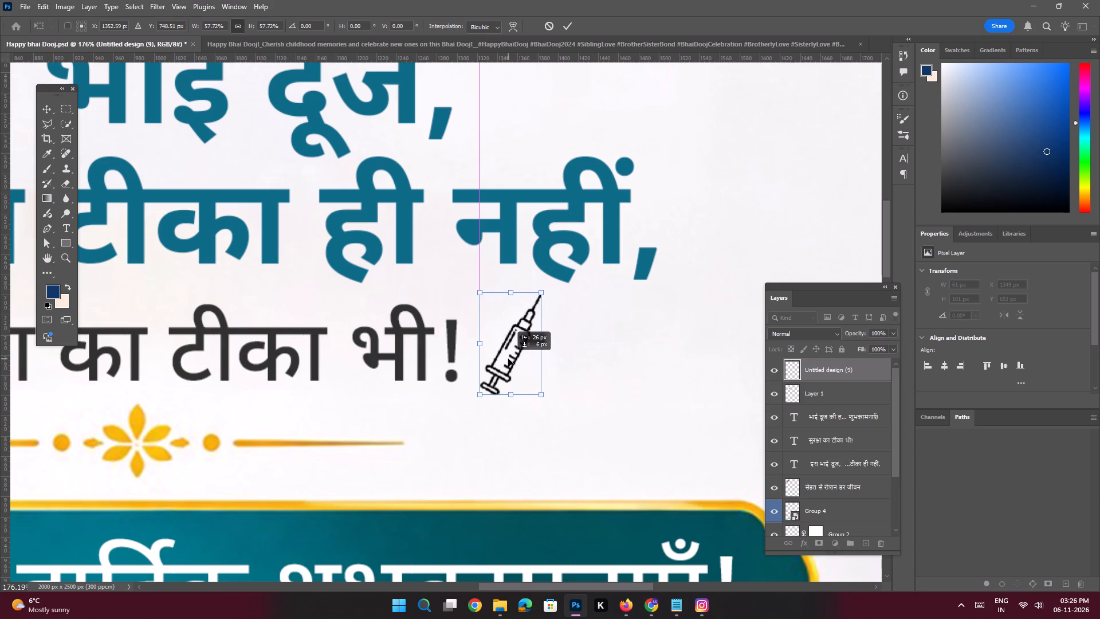
pyautogui.moveTo(508, 359); pyautogui.dragTo(489, 383)
# Rotate the syringe by about 153.65° so its needle points downward beside the exclamation mark, and apply the transform.
pyautogui.press('space')
pyautogui.keyDown('ctrl'); pyautogui.moveTo(493, 370); pyautogui.dragTo(509, 399); pyautogui.keyUp('ctrl')
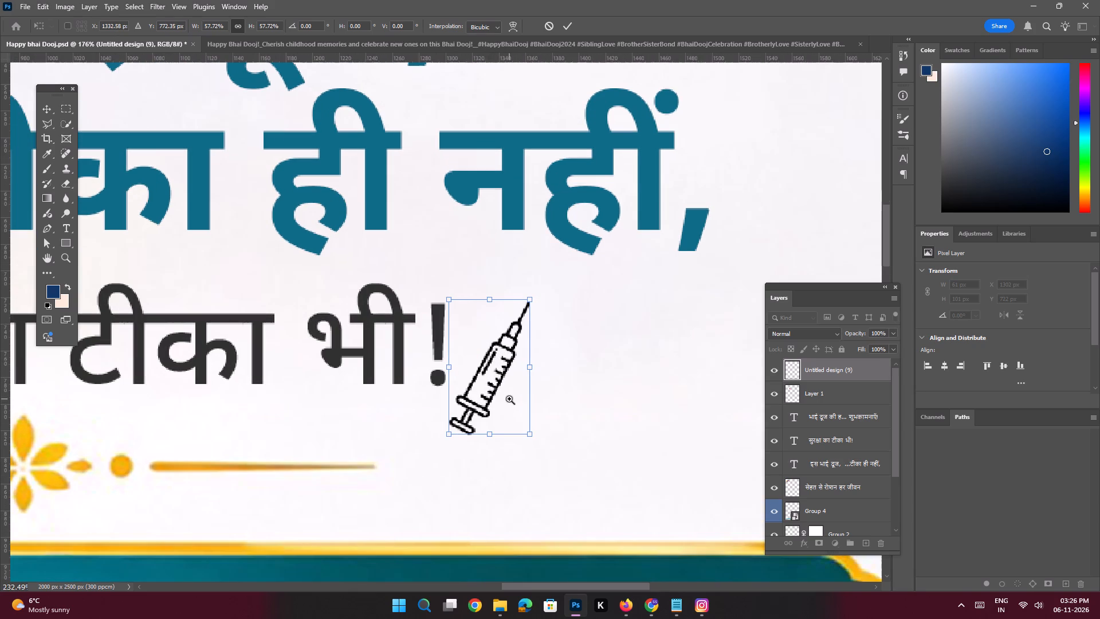
pyautogui.moveTo(549, 297); pyautogui.dragTo(458, 493)
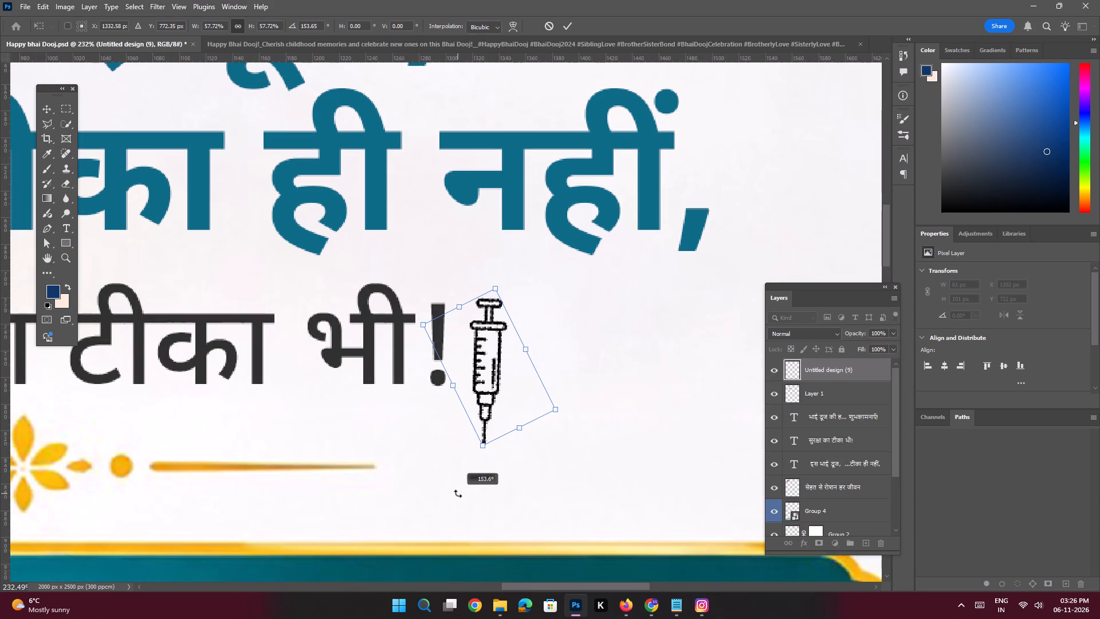
pyautogui.moveTo(458, 493); pyautogui.dragTo(458, 493)
pyautogui.moveTo(489, 383); pyautogui.dragTo(443, 361)
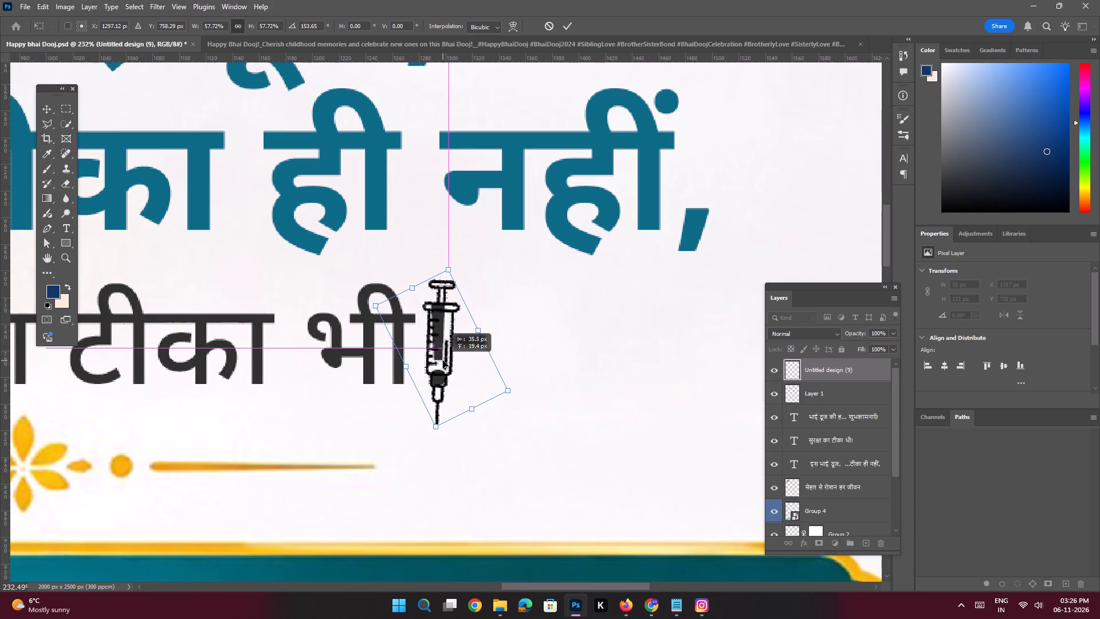
pyautogui.moveTo(443, 361); pyautogui.dragTo(446, 361)
pyautogui.hotkey('ctrl', 'z')
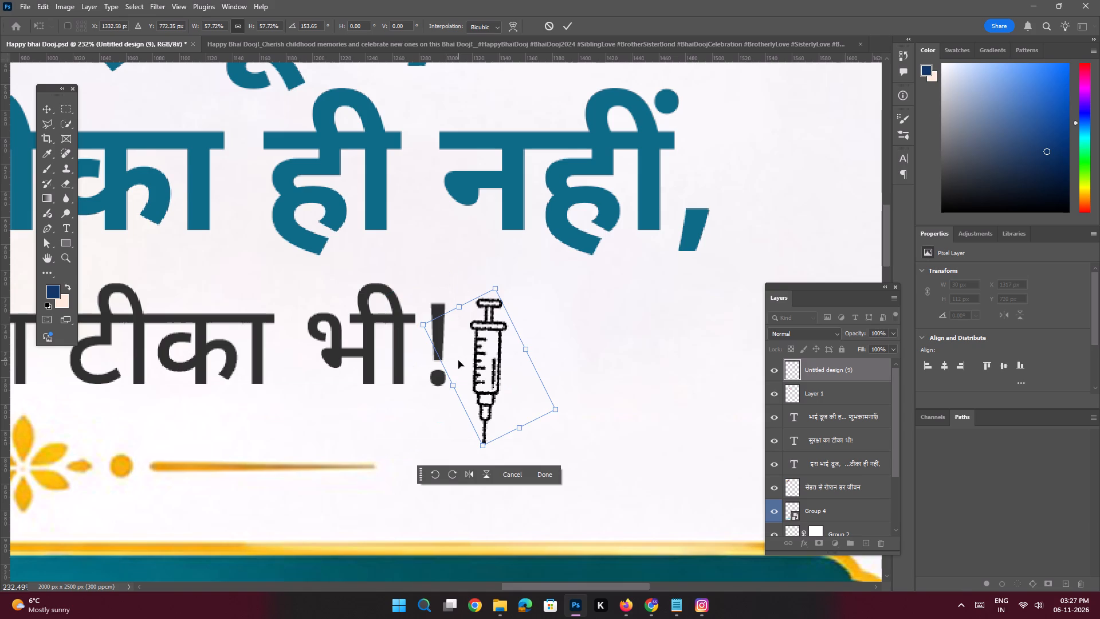
pyautogui.press('Return')
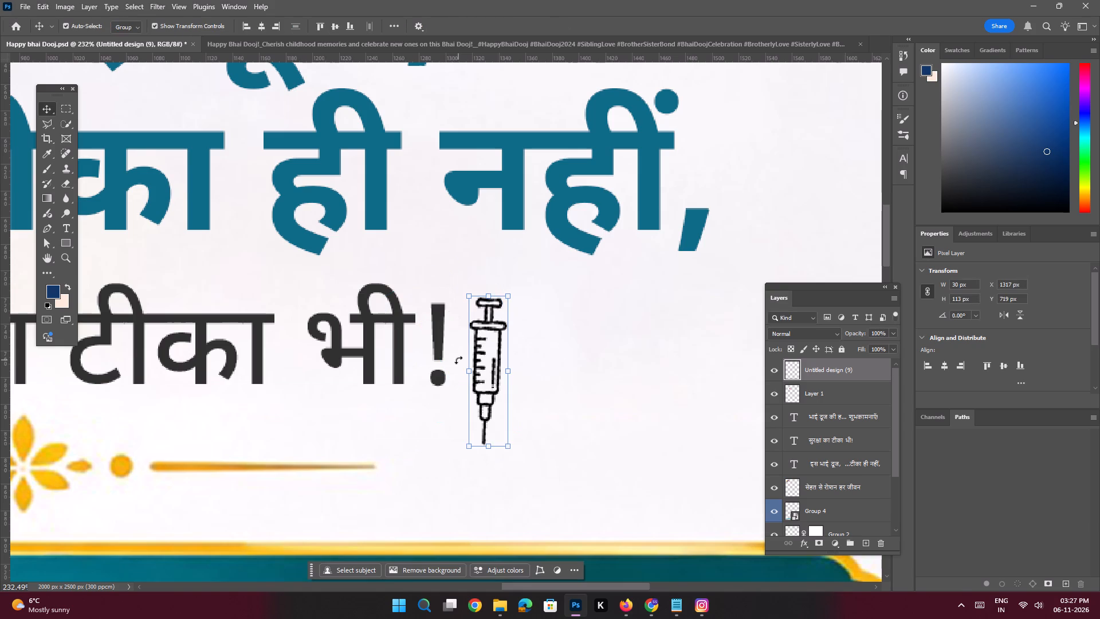
# Flip the syringe vertically, tilt it about 4.32° and place it over the exclamation mark, centred at about X 1297 px, Y 745 px.
pyautogui.hotkey('ctrl', 't')
pyautogui.keyDown('ctrl'); pyautogui.rightClick(495, 340); pyautogui.keyUp('ctrl')
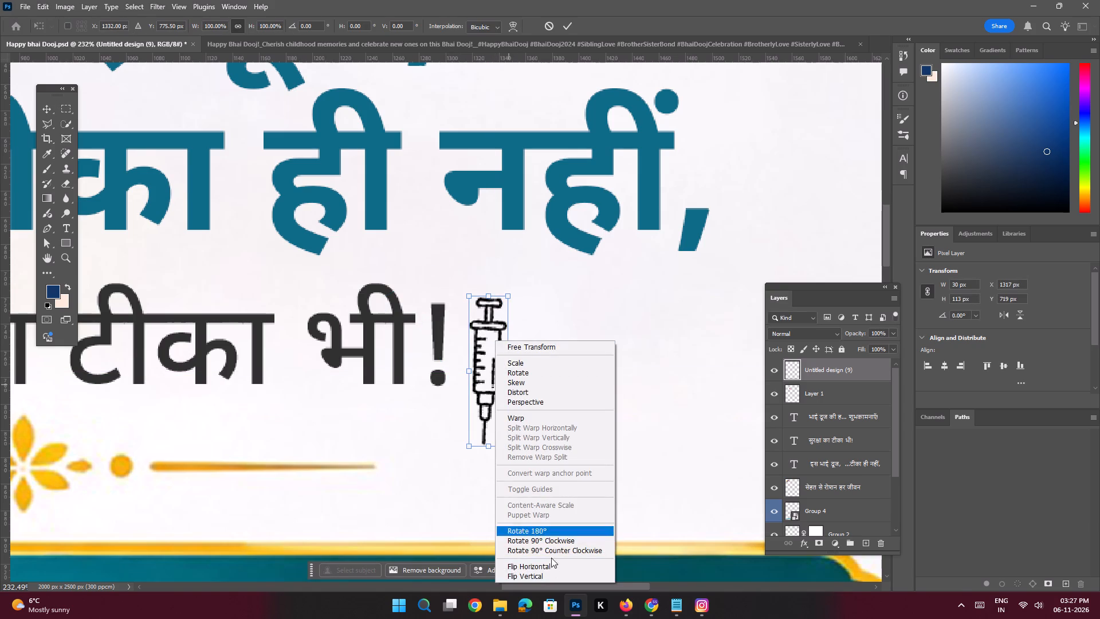
pyautogui.click(547, 576)
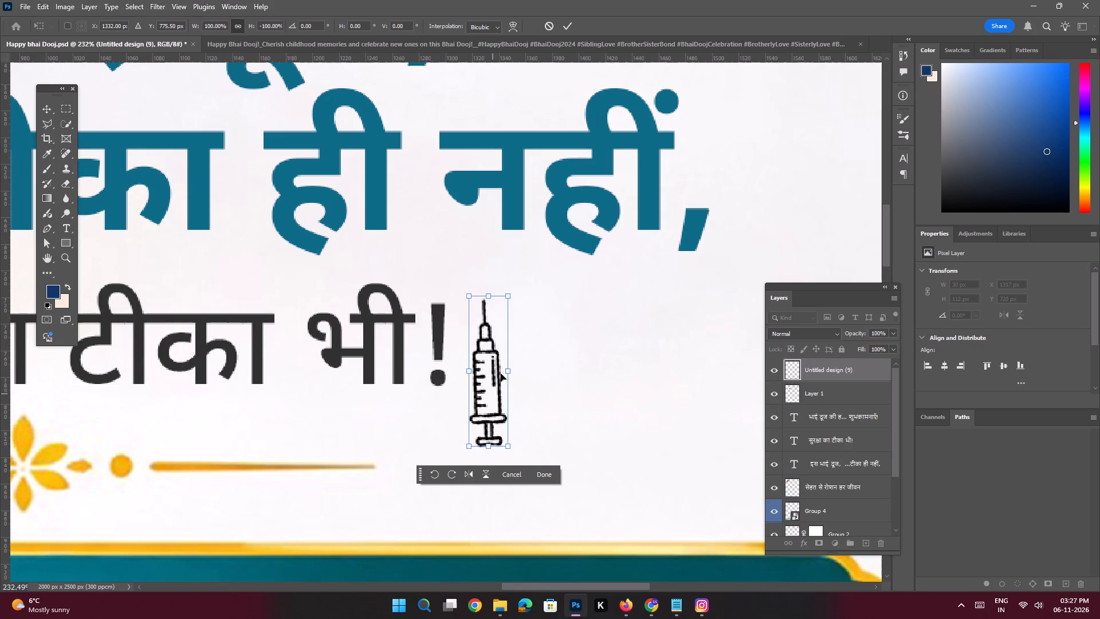
pyautogui.click(528, 301)
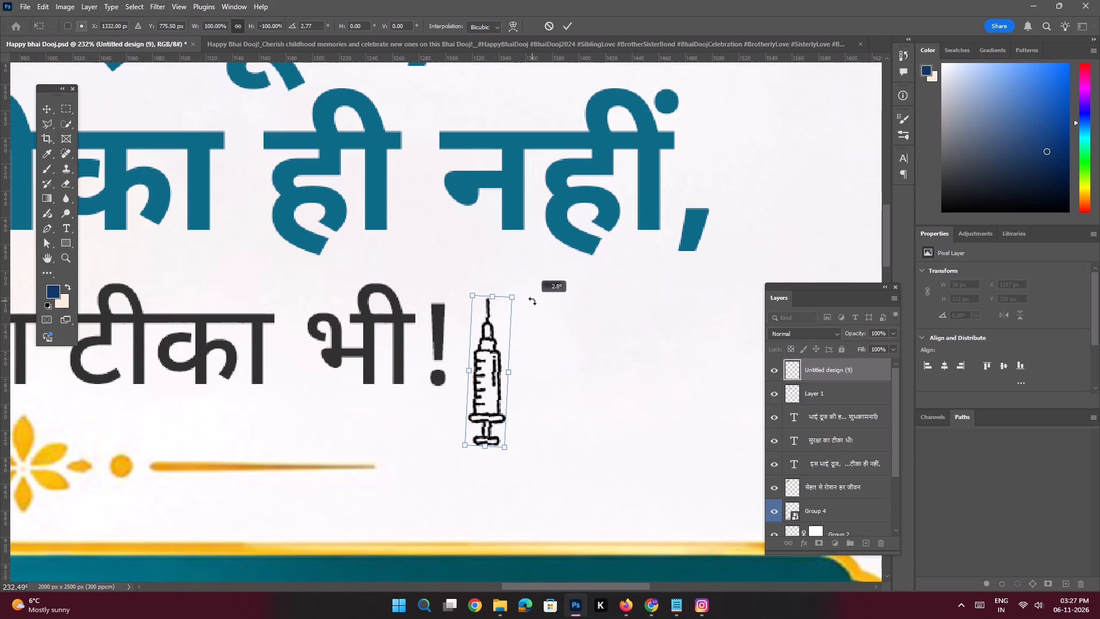
pyautogui.moveTo(480, 376); pyautogui.dragTo(435, 337)
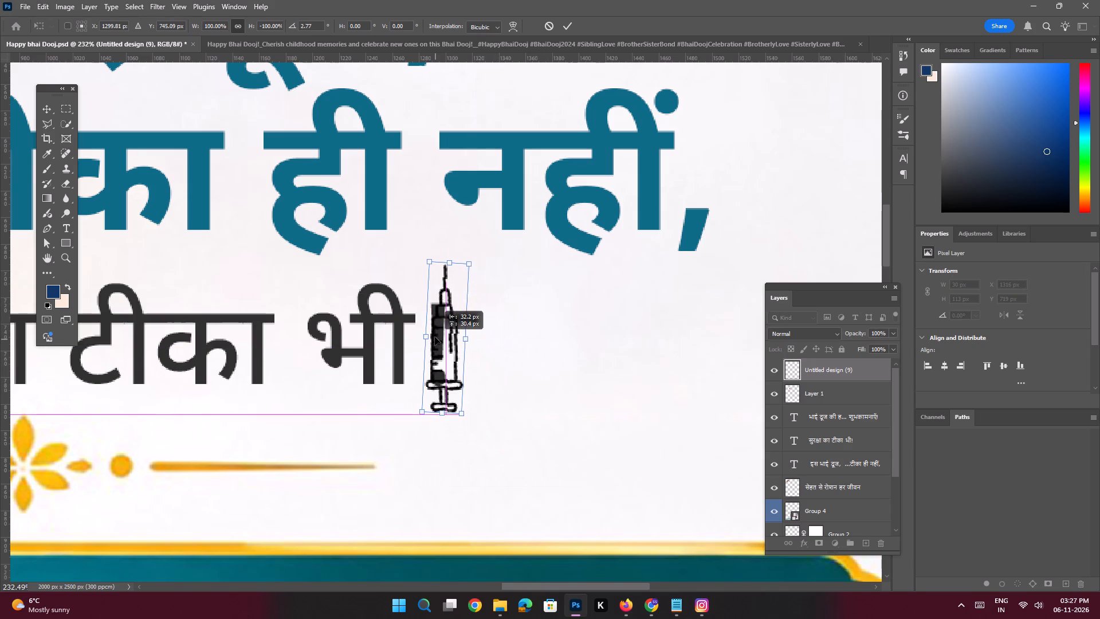
pyautogui.moveTo(435, 337); pyautogui.dragTo(435, 335)
pyautogui.press('space')
pyautogui.keyDown('ctrl'); pyautogui.moveTo(447, 256); pyautogui.dragTo(467, 296); pyautogui.keyUp('ctrl')
pyautogui.click(498, 248)
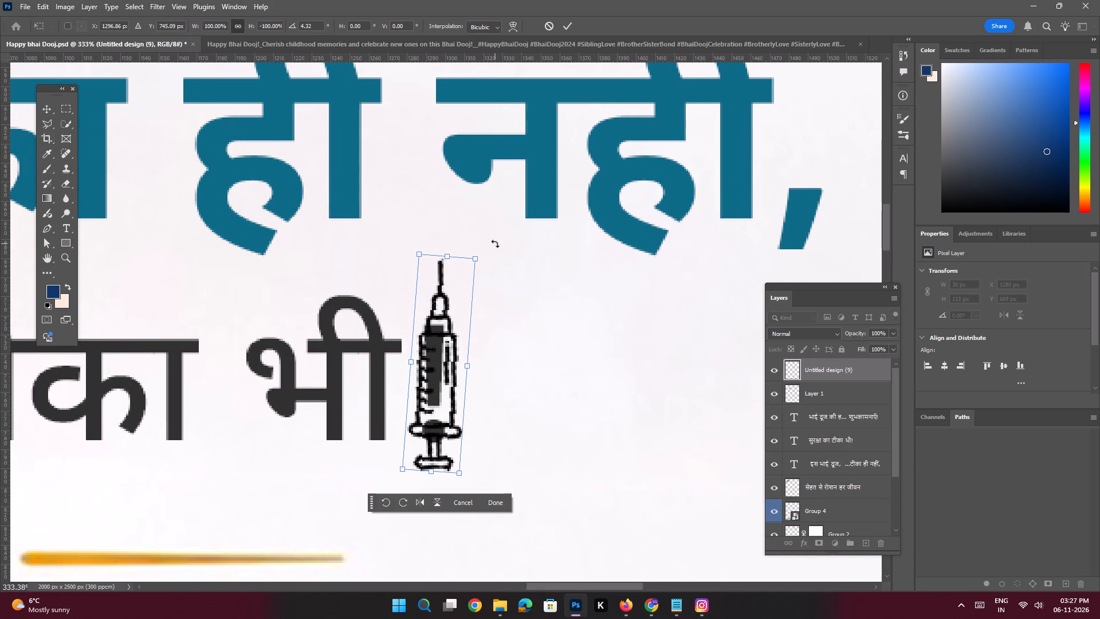
pyautogui.press('Return')
# Delete the exclamation mark from the सुरक्षा का टीका भी! line and put spaces in its place.
pyautogui.doubleClick(364, 341)
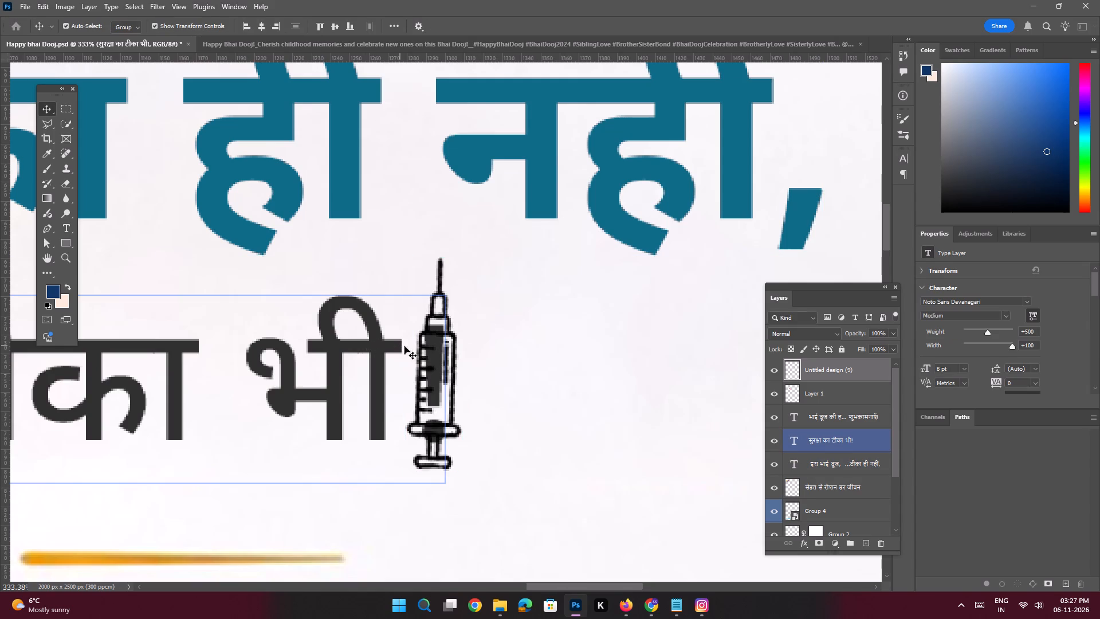
pyautogui.click(449, 339)
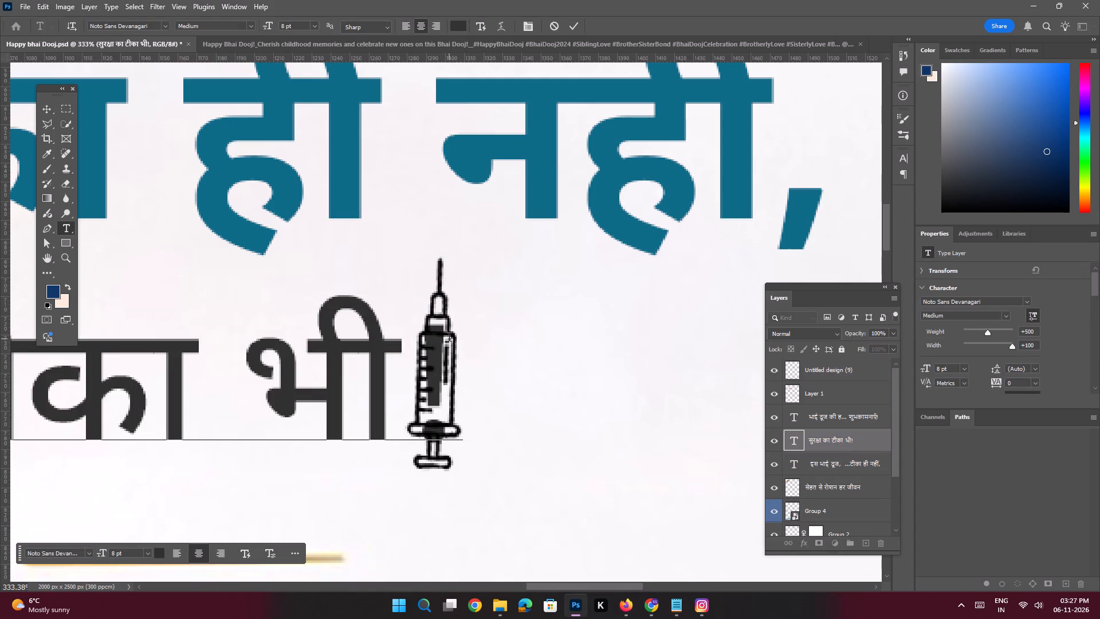
pyautogui.press('BackSpace')
pyautogui.press('space')
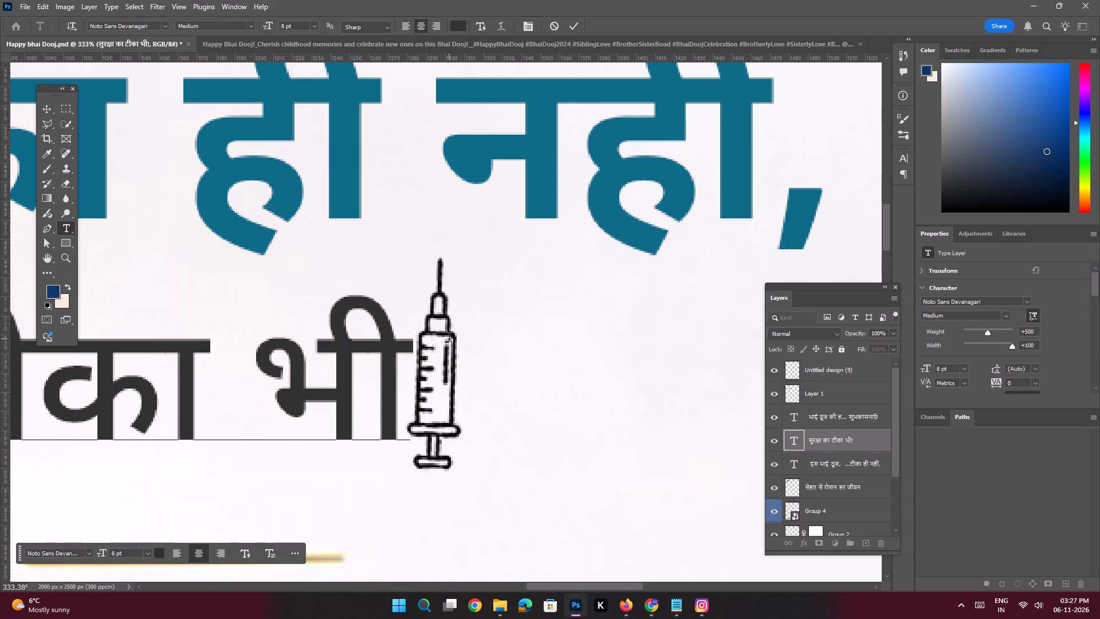
pyautogui.press('space')
pyautogui.press('Return')
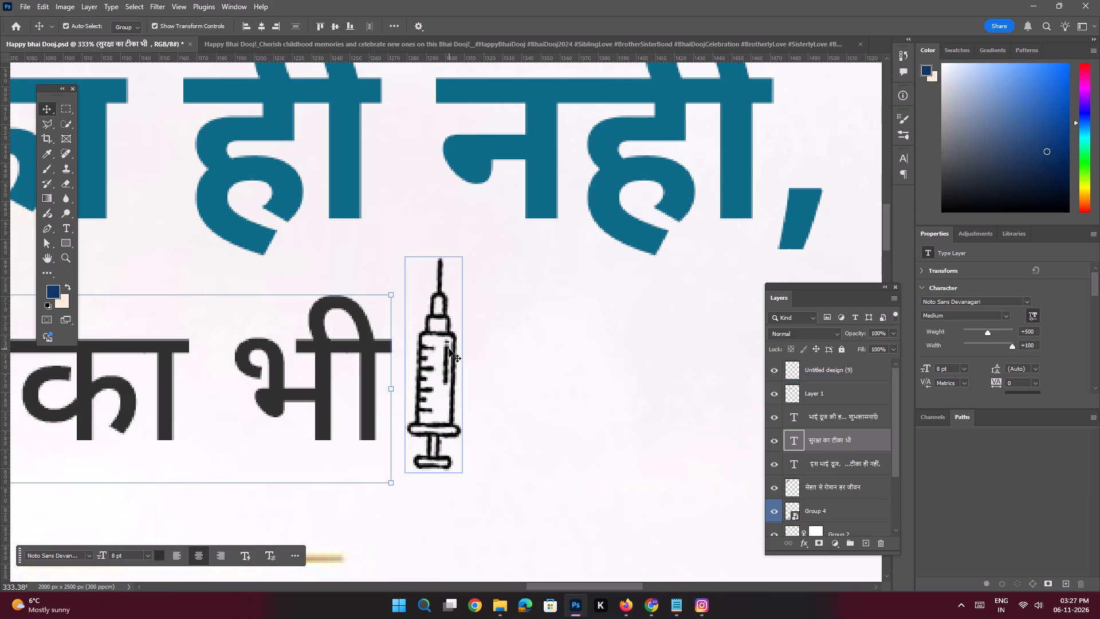
# Rotate the syringe by about -1.38° and shift it clear of भी, centred at about X 1302 px, Y 748 px.
pyautogui.click(449, 342)
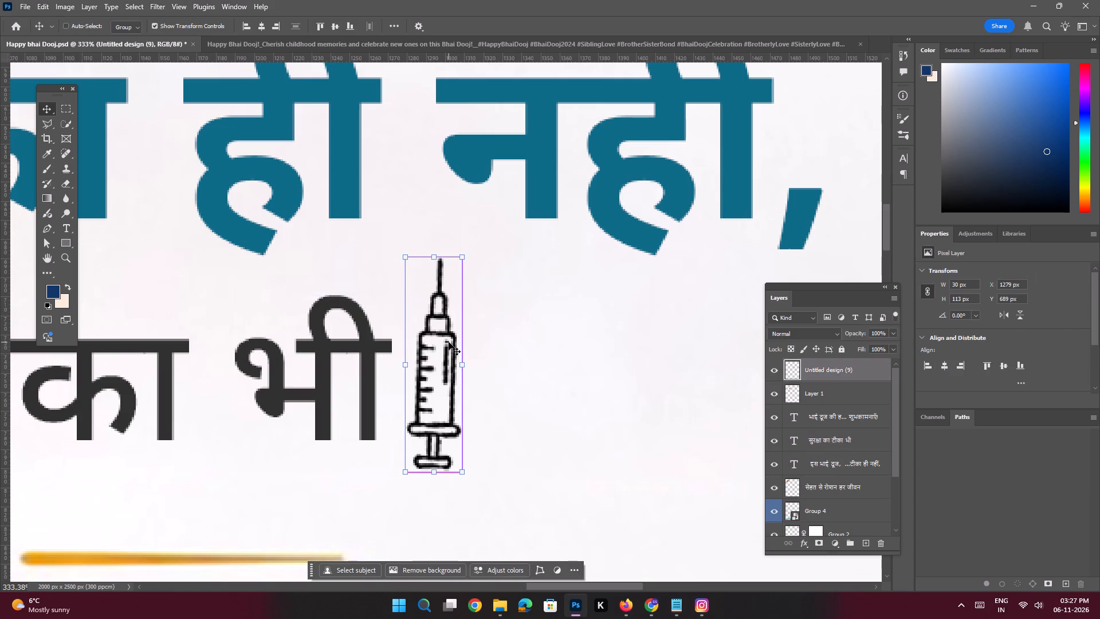
pyautogui.hotkey('ctrl', 't')
pyautogui.moveTo(485, 484); pyautogui.dragTo(490, 484)
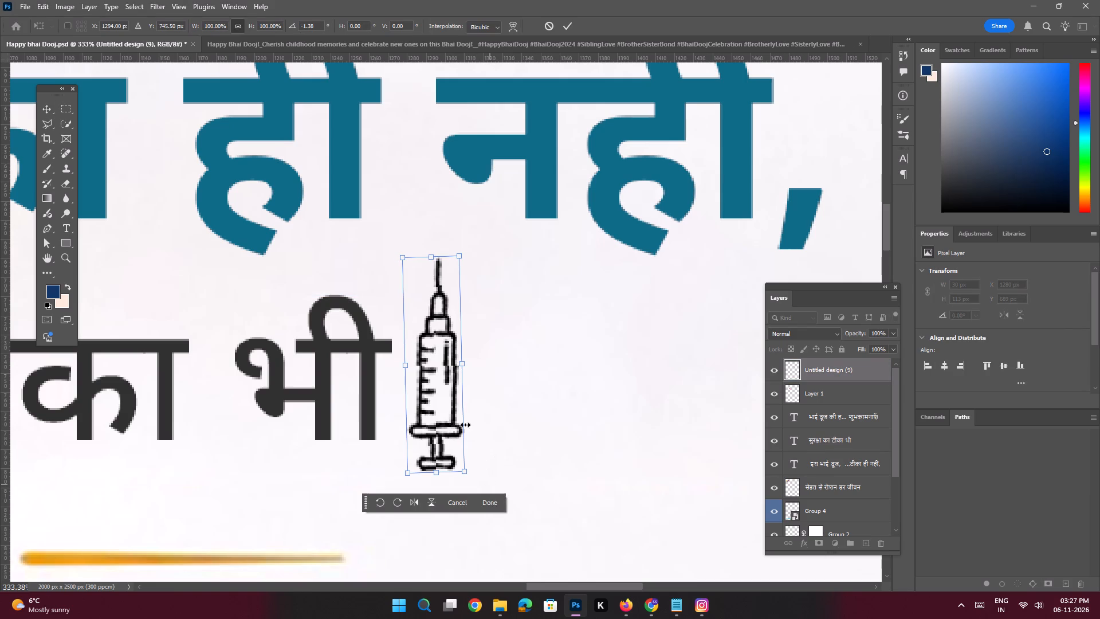
pyautogui.moveTo(441, 396); pyautogui.dragTo(454, 401)
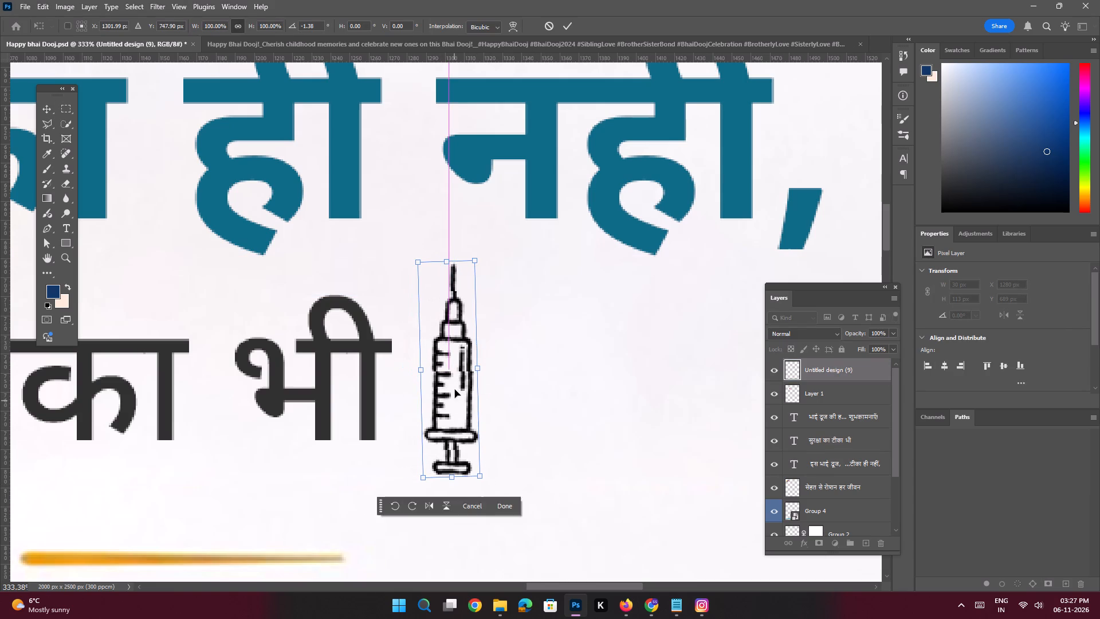
pyautogui.press('Return')
pyautogui.press('space')
pyautogui.keyDown('ctrl'); pyautogui.moveTo(455, 356); pyautogui.dragTo(361, 333); pyautogui.keyUp('ctrl')
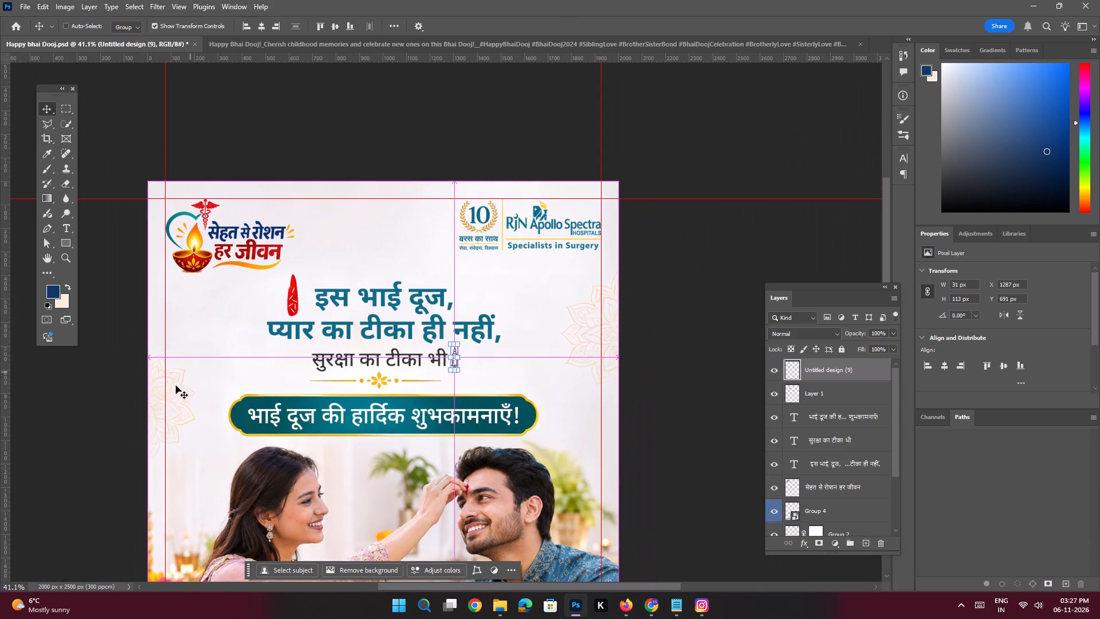
pyautogui.click(106, 399)
# Set the two-line headline इस भाई दूज, प्यार का टीका ही नहीं, to Regular weight, 8 pt size and 10 pt leading.
pyautogui.press('space')
pyautogui.keyDown('ctrl'); pyautogui.moveTo(353, 375); pyautogui.dragTo(333, 368); pyautogui.keyUp('ctrl')
pyautogui.moveTo(426, 361); pyautogui.dragTo(410, 359)
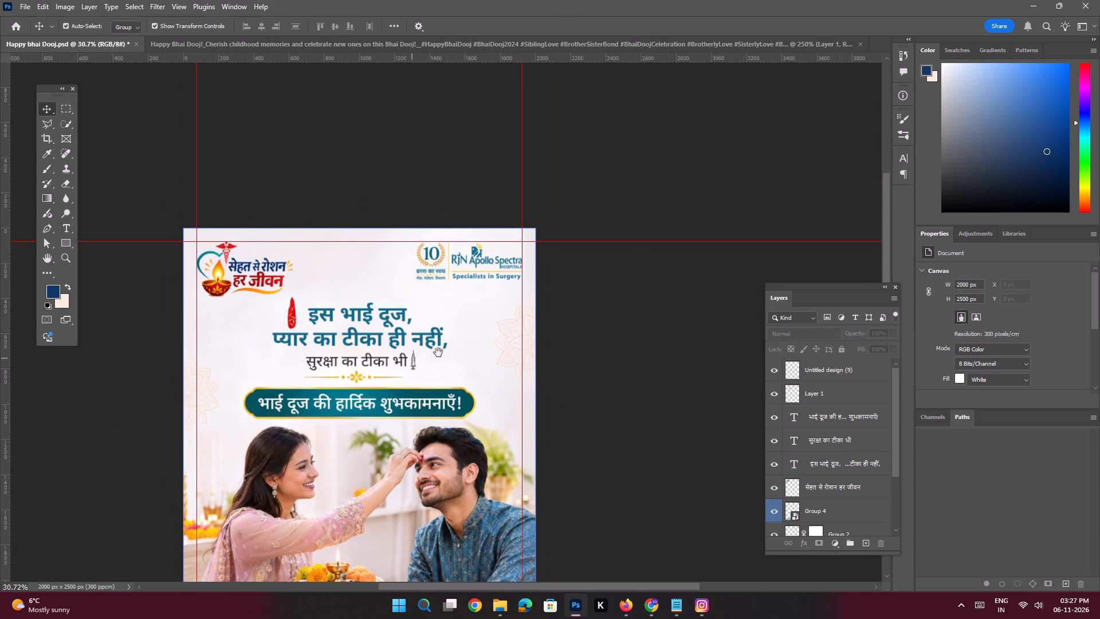
pyautogui.click(595, 308)
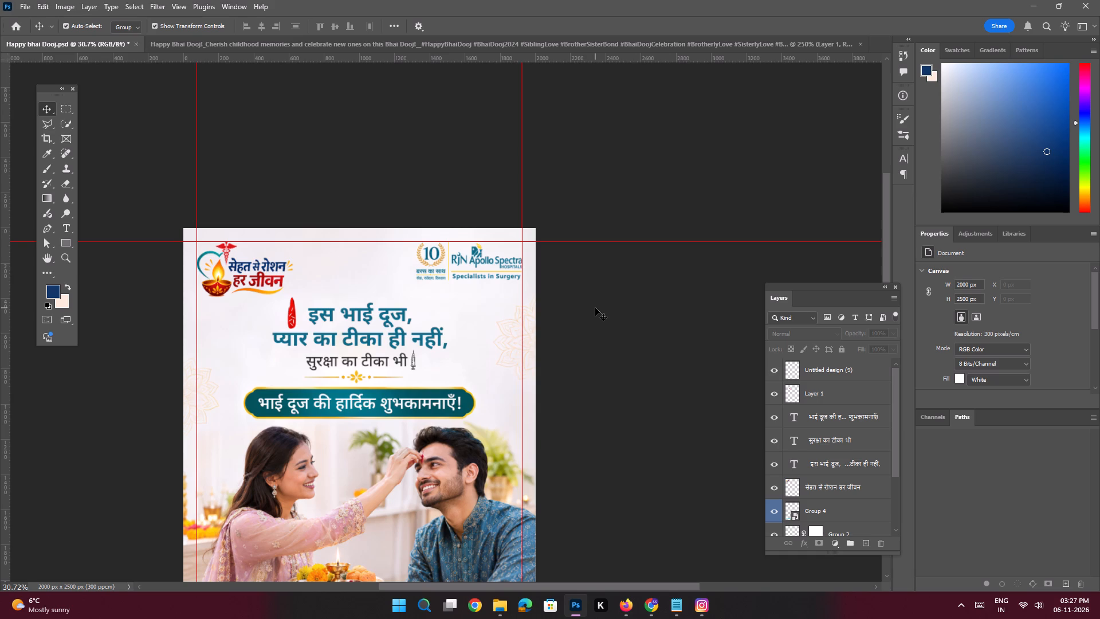
pyautogui.press('space')
pyautogui.keyDown('ctrl'); pyautogui.moveTo(383, 304); pyautogui.dragTo(398, 326); pyautogui.keyUp('ctrl')
pyautogui.click(391, 322)
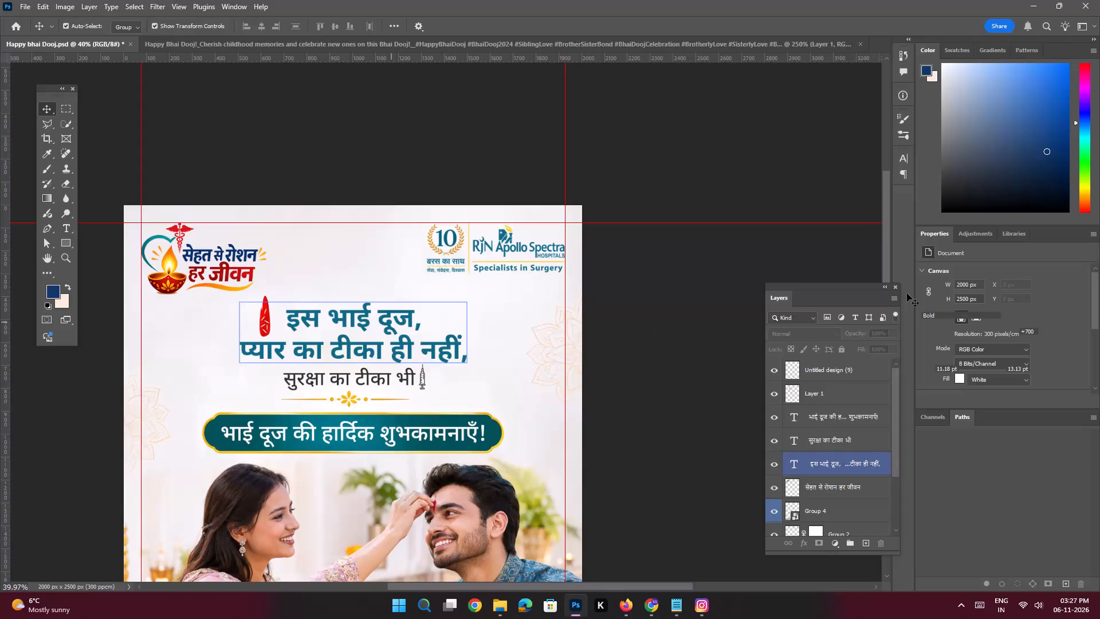
pyautogui.click(1007, 318)
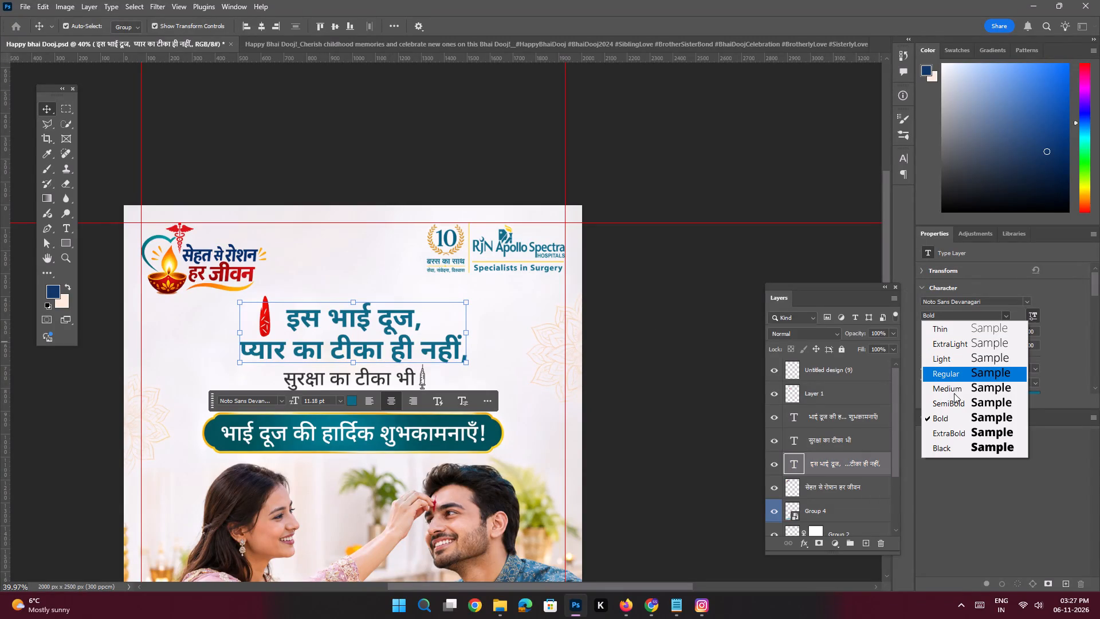
pyautogui.click(948, 374)
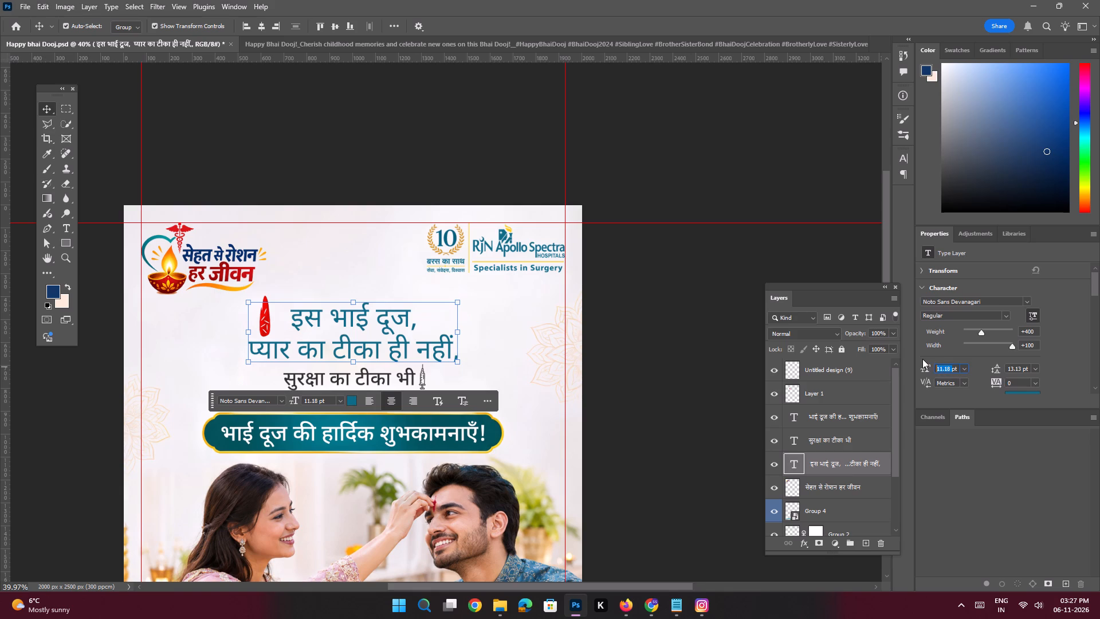
pyautogui.press('8')
pyautogui.press('Return')
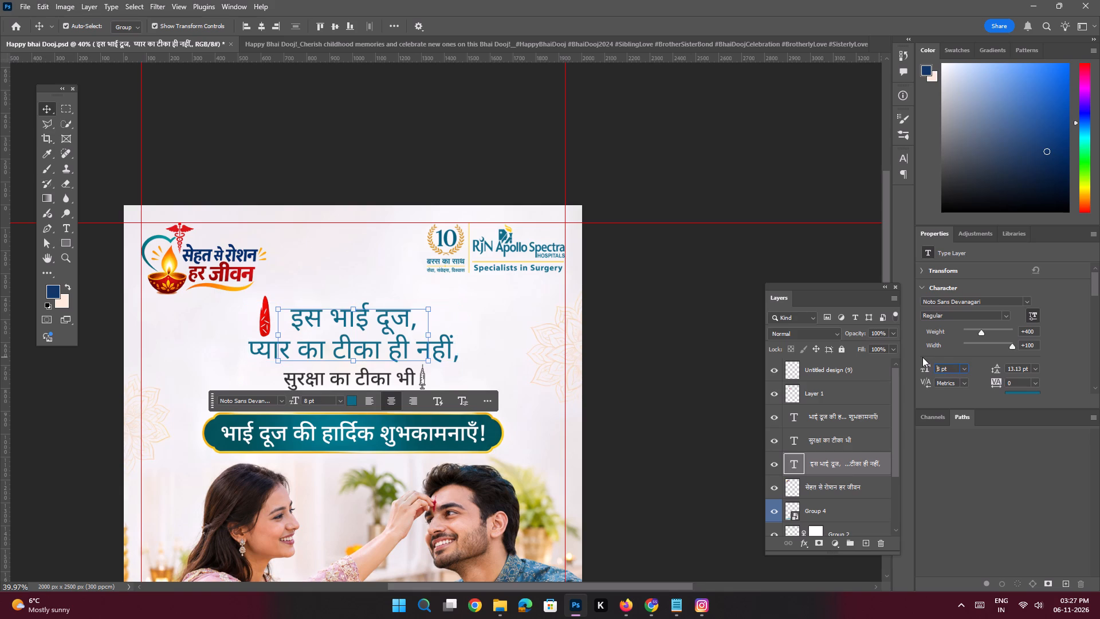
pyautogui.click(995, 365)
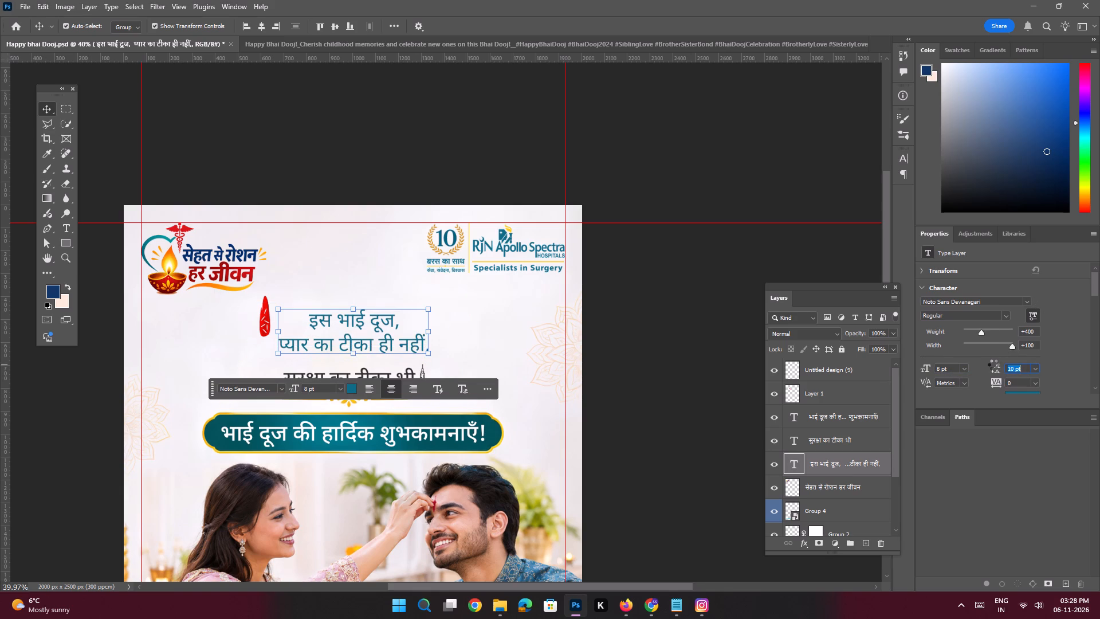
# Move the two-line headline slightly upward, away from the सुरक्षा का टीका भी line.
pyautogui.keyDown('shift'); pyautogui.click(356, 320); pyautogui.keyUp('shift')
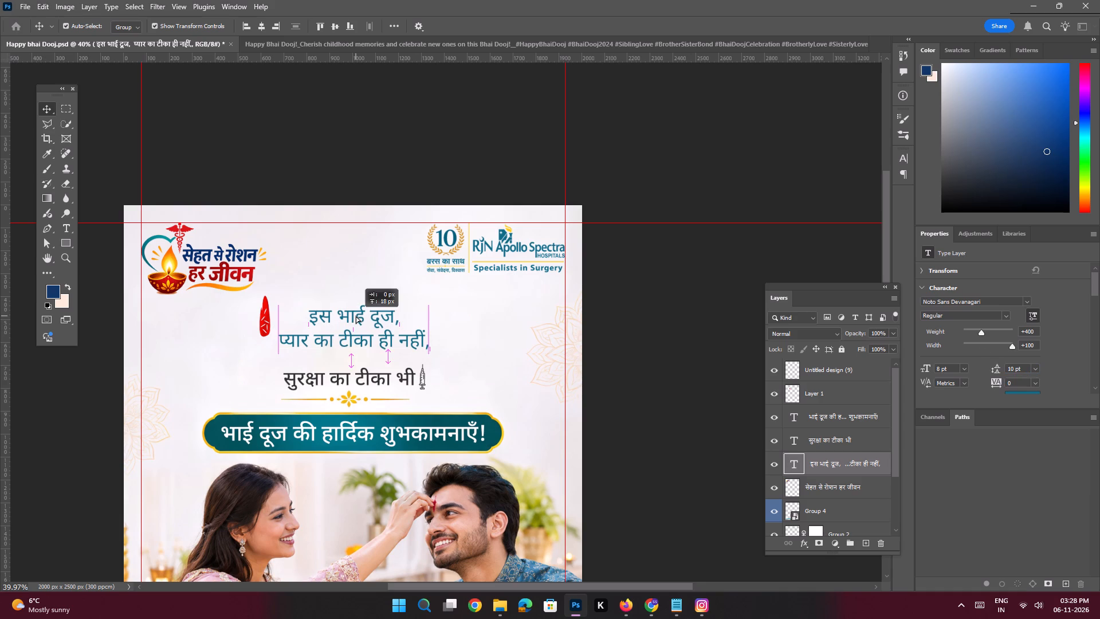
pyautogui.click(93, 383)
# Change the two-line headline's text colour to dark grey #282828.
pyautogui.hotkey('ctrl', 'space')
pyautogui.hotkey('ctrl', 'space')
pyautogui.hotkey('ctrl', 'space')
pyautogui.hotkey('ctrl', 'space')
pyautogui.hotkey('ctrl', 'space')
pyautogui.hotkey('ctrl', 'space')
pyautogui.hotkey('ctrl', 'space')
pyautogui.hotkey('ctrl', 'space')
pyautogui.hotkey('ctrl', 'space')
pyautogui.hotkey('ctrl', 'space')
pyautogui.hotkey('ctrl', 'space')
pyautogui.hotkey('ctrl', 'space')
pyautogui.hotkey('ctrl', 'space')
pyautogui.hotkey('ctrl', 'space')
pyautogui.hotkey('ctrl', 'space')
pyautogui.hotkey('ctrl', 'space')
pyautogui.hotkey('ctrl', 'space')
pyautogui.hotkey('ctrl', 'space')
pyautogui.hotkey('ctrl', 'space')
pyautogui.hotkey('ctrl', 'space')
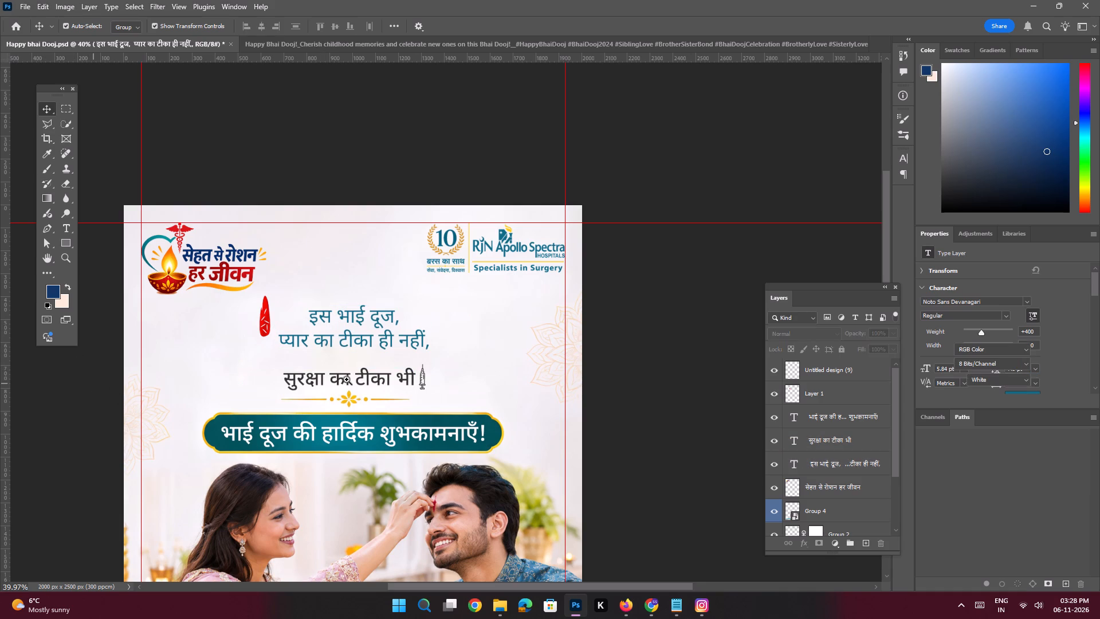
pyautogui.keyDown('ctrl'); pyautogui.moveTo(428, 372); pyautogui.dragTo(465, 419); pyautogui.keyUp('ctrl')
pyautogui.click(351, 301)
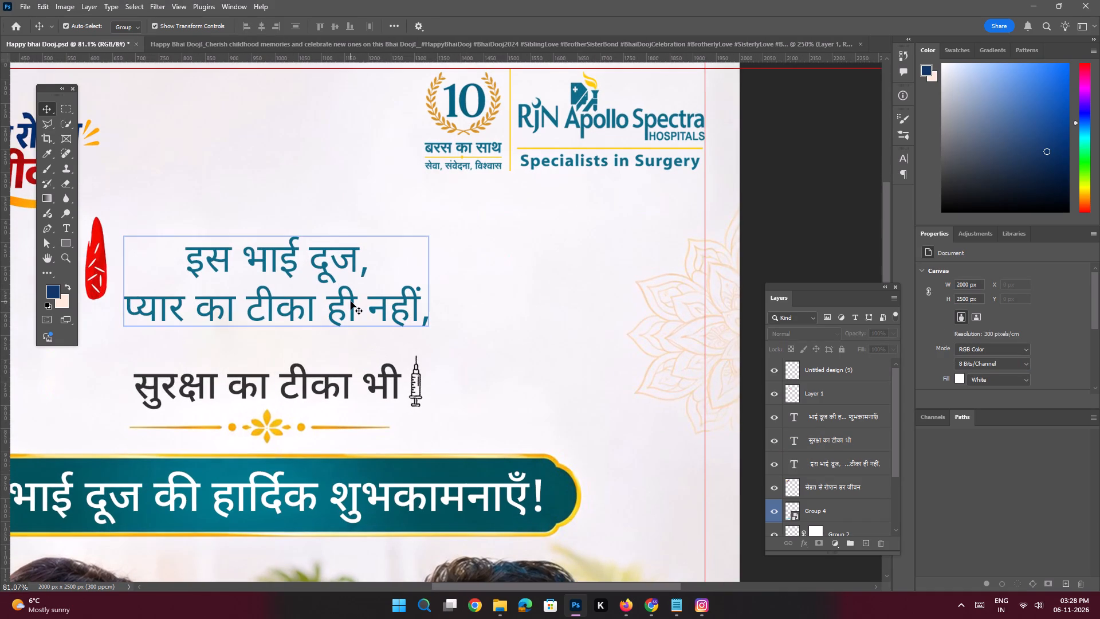
pyautogui.scroll(-2, 1022, 353)
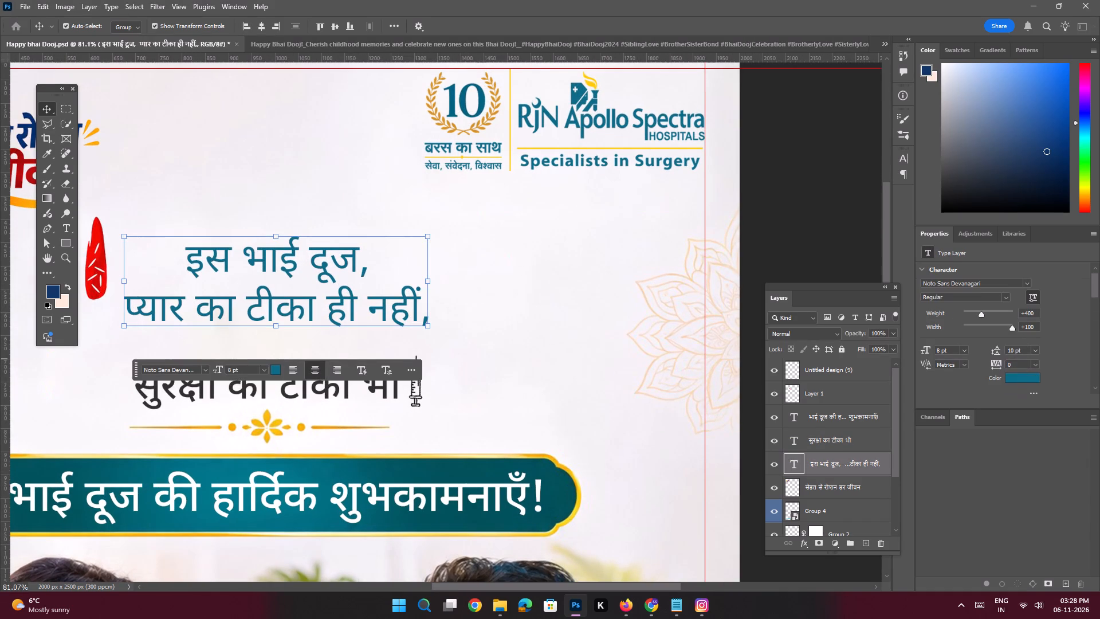
pyautogui.click(1017, 379)
pyautogui.moveTo(797, 445); pyautogui.dragTo(776, 446)
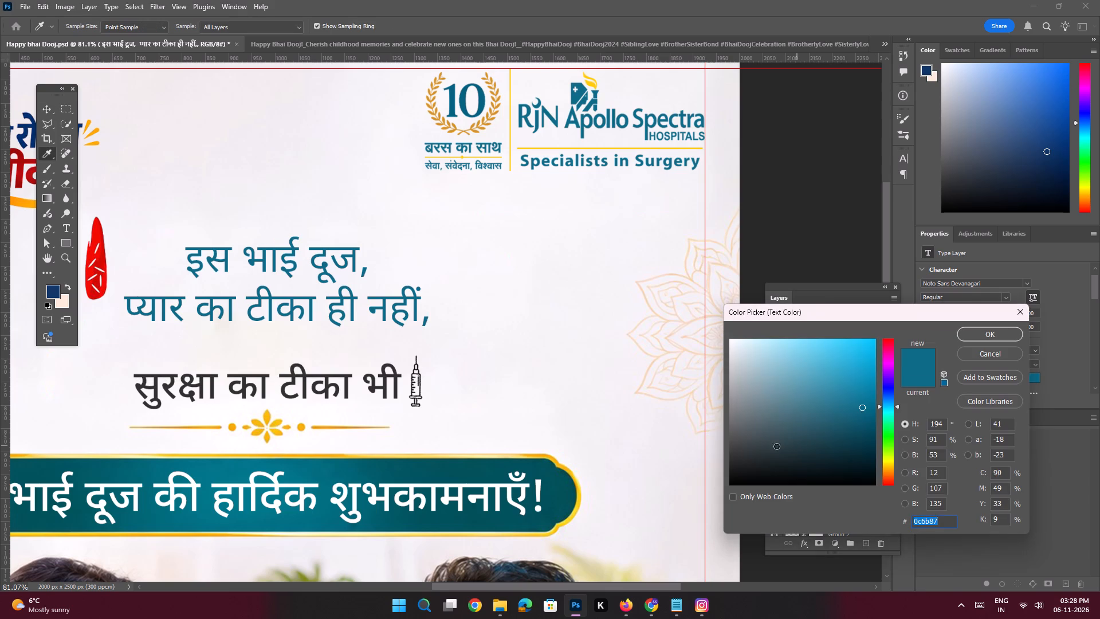
pyautogui.moveTo(776, 446); pyautogui.dragTo(644, 462)
pyautogui.press('Return')
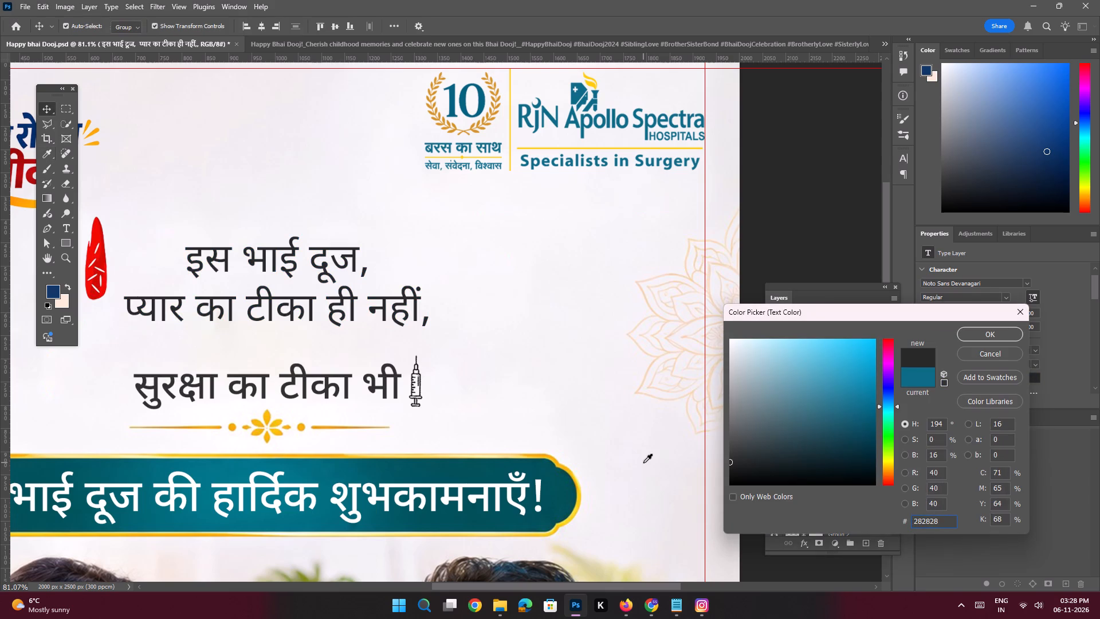
# Move the red tilak next to इस भाई दूज, and scale it proportionally to 75.47%, centred at about X 746 px, Y 479 px.
pyautogui.press('space')
pyautogui.press('space')
pyautogui.press('space')
pyautogui.press('space')
pyautogui.press('space')
pyautogui.press('space')
pyautogui.press('space')
pyautogui.press('space')
pyautogui.press('space')
pyautogui.press('space')
pyautogui.press('space')
pyautogui.press('space')
pyautogui.press('space')
pyautogui.press('space')
pyautogui.press('space')
pyautogui.press('space')
pyautogui.press('space')
pyautogui.press('space')
pyautogui.press('space')
pyautogui.press('space')
pyautogui.moveTo(316, 294); pyautogui.dragTo(543, 315)
pyautogui.keyDown('ctrl'); pyautogui.moveTo(369, 265); pyautogui.dragTo(402, 309); pyautogui.keyUp('ctrl')
pyautogui.click(292, 287)
pyautogui.moveTo(293, 291); pyautogui.dragTo(368, 260)
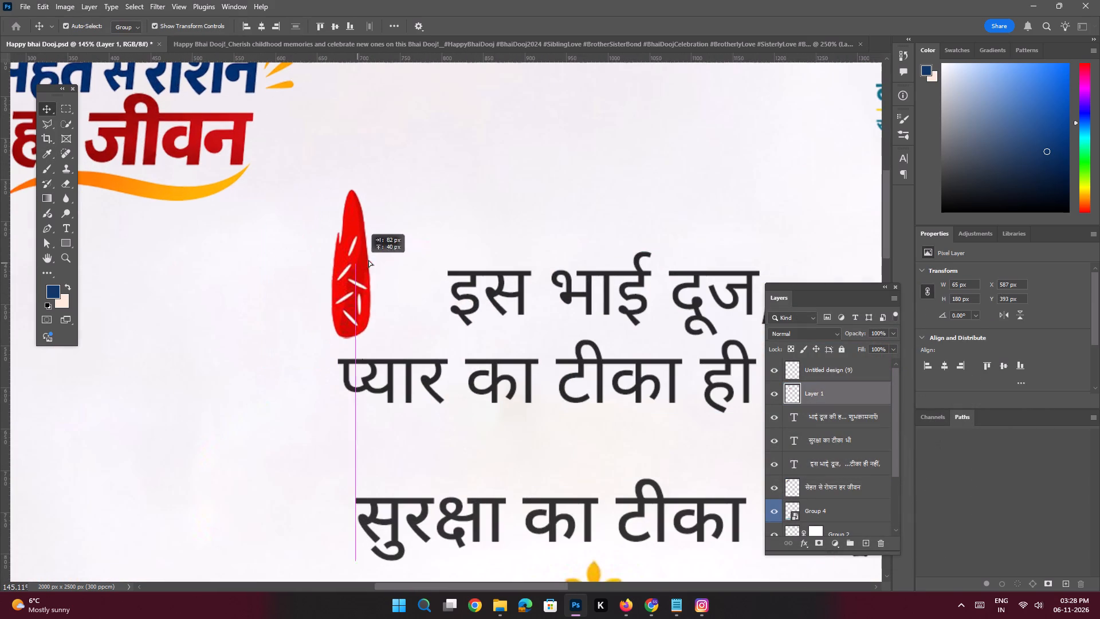
pyautogui.moveTo(368, 260); pyautogui.dragTo(402, 272)
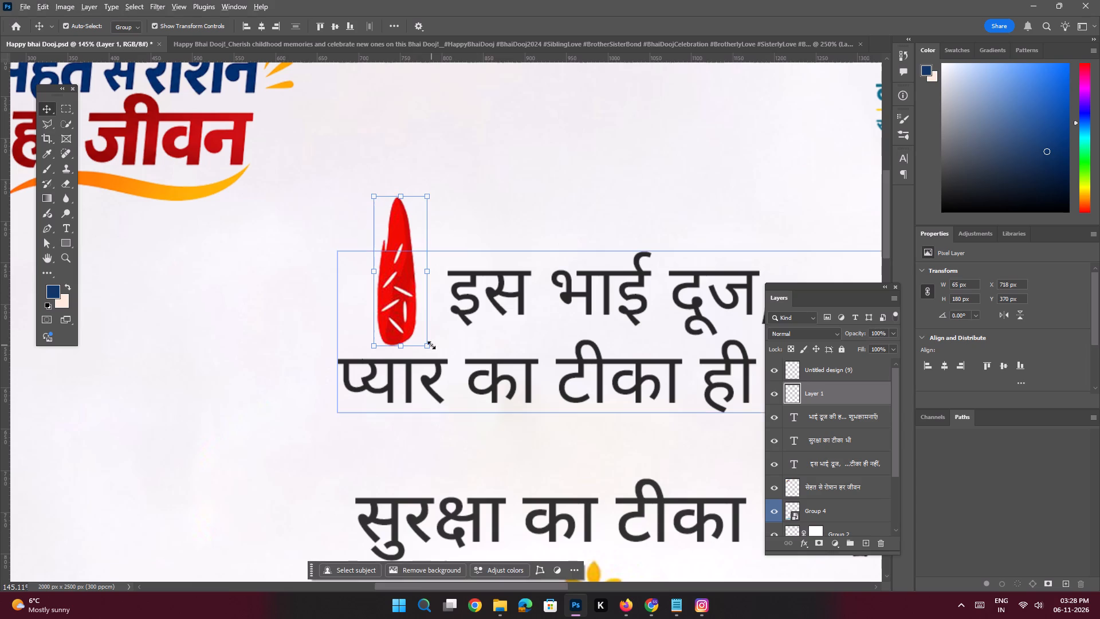
pyautogui.keyDown('alt'); pyautogui.moveTo(431, 345); pyautogui.dragTo(420, 328); pyautogui.keyUp('alt')
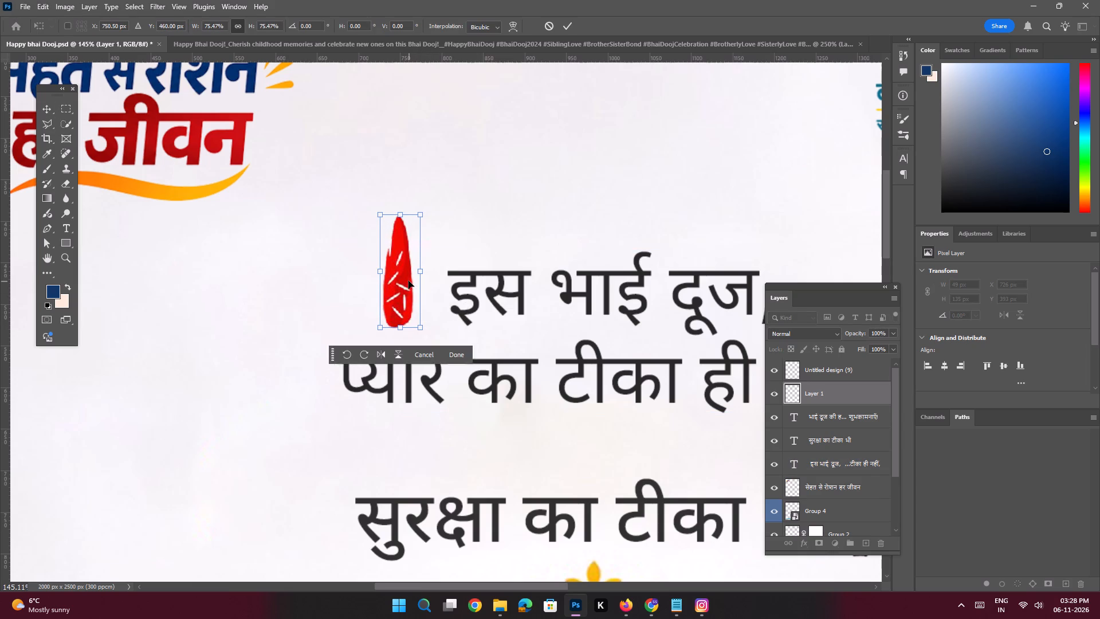
pyautogui.moveTo(408, 281); pyautogui.dragTo(405, 296)
pyautogui.press('Return')
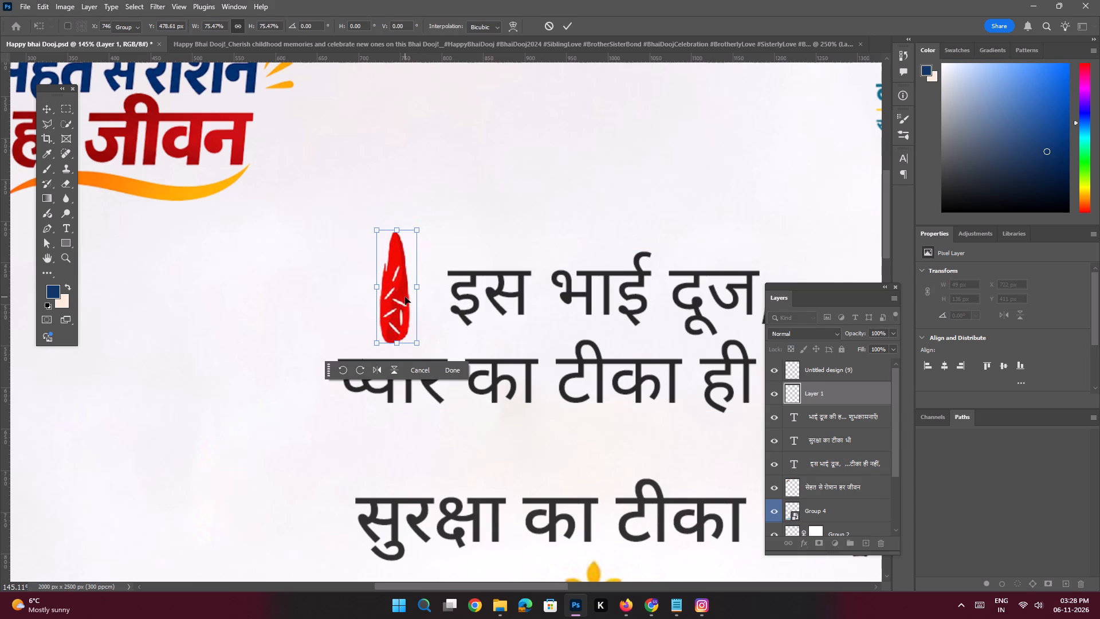
# Set the सुरक्षा का टीका भी line to Bold weight and 11 pt size.
pyautogui.press('space')
pyautogui.keyDown('ctrl'); pyautogui.moveTo(466, 270); pyautogui.dragTo(434, 262); pyautogui.keyUp('ctrl')
pyautogui.click(502, 399)
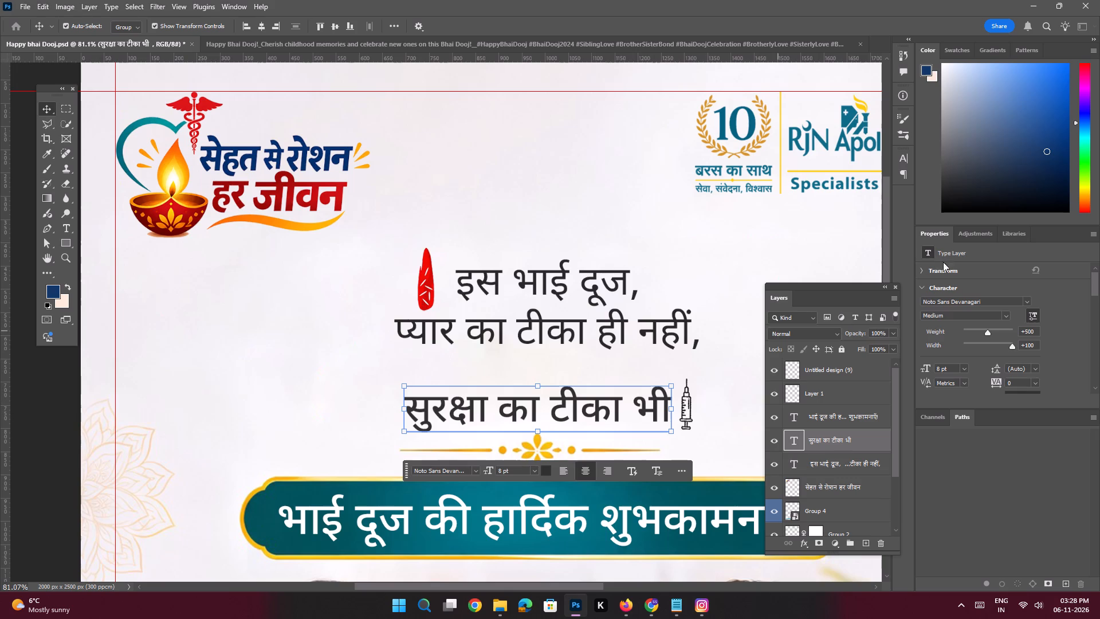
pyautogui.click(1008, 319)
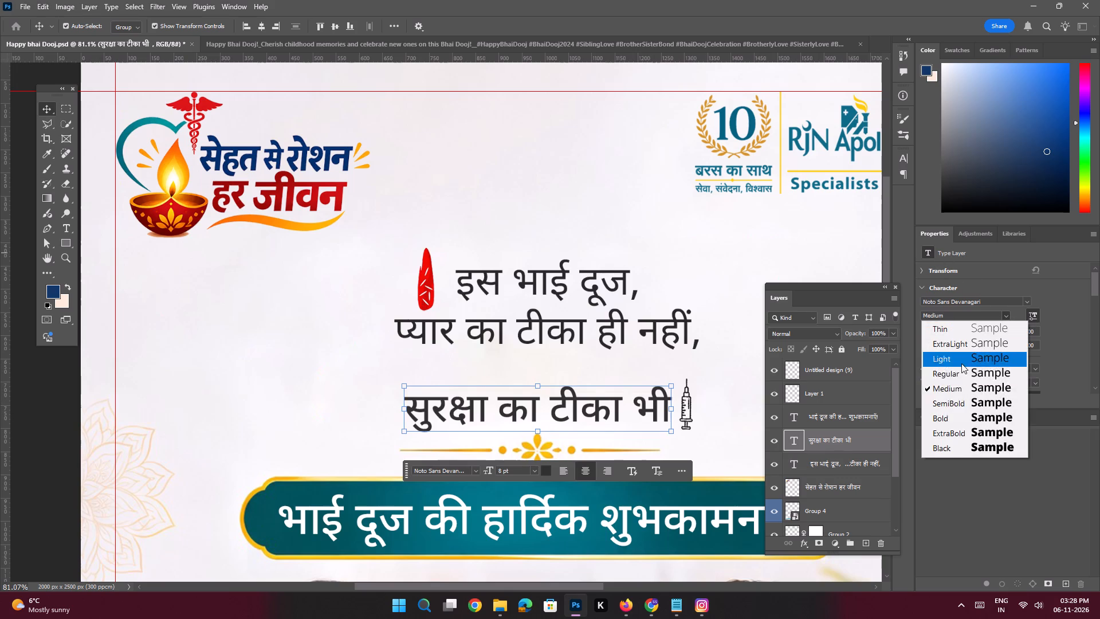
pyautogui.click(967, 420)
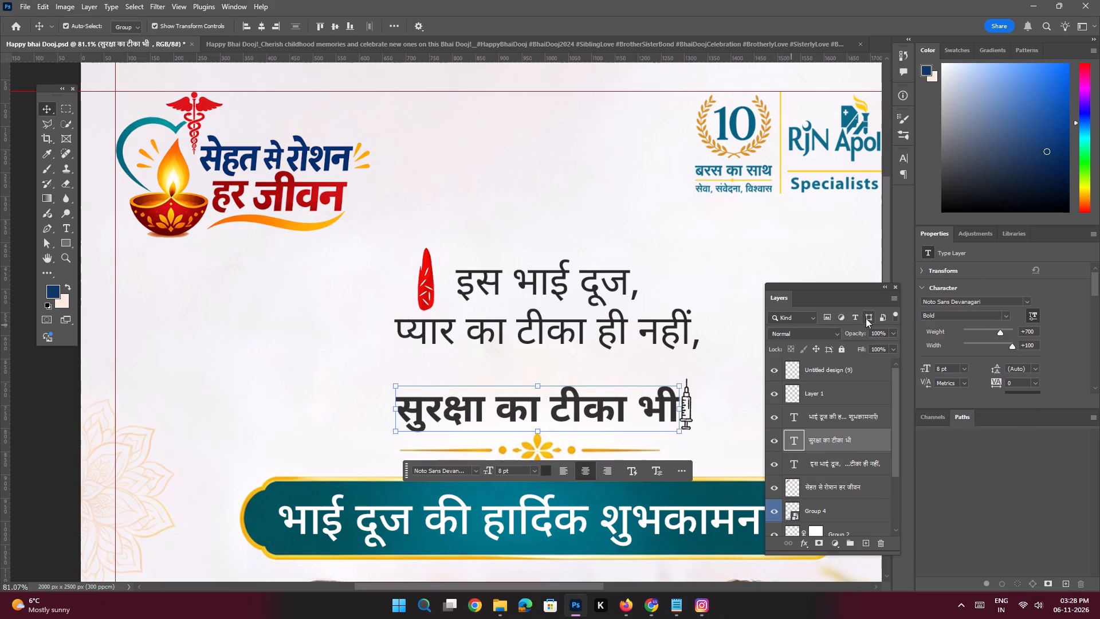
pyautogui.click(923, 368)
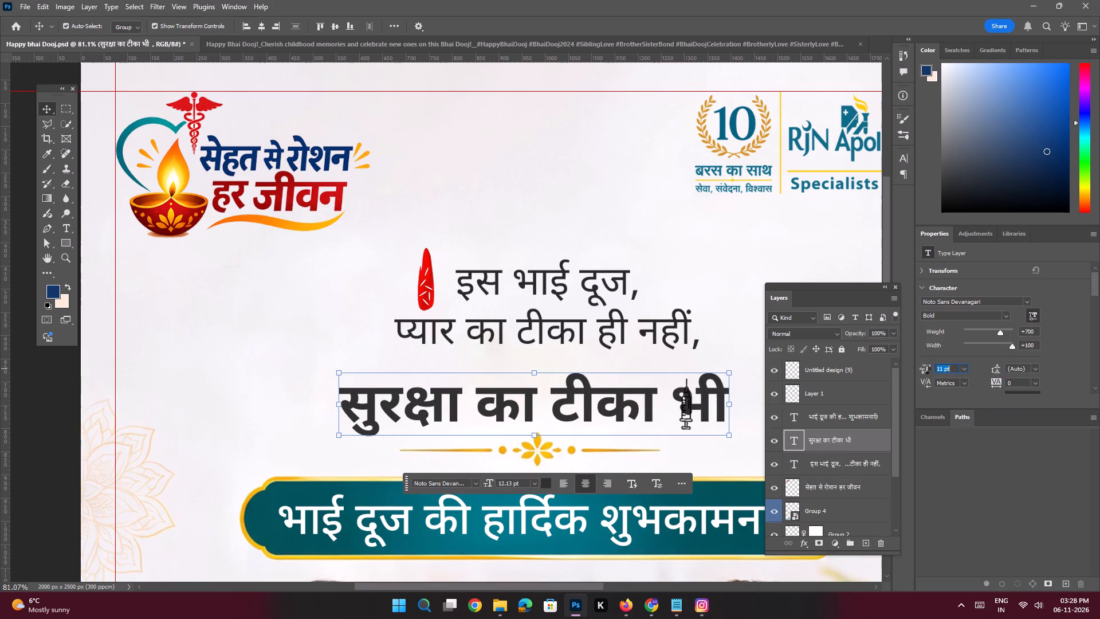
# Move the सुरक्षा का टीका भी line slightly upward, closer to the two-line headline.
pyautogui.keyDown('shift'); pyautogui.moveTo(619, 389); pyautogui.dragTo(619, 379); pyautogui.keyUp('shift')
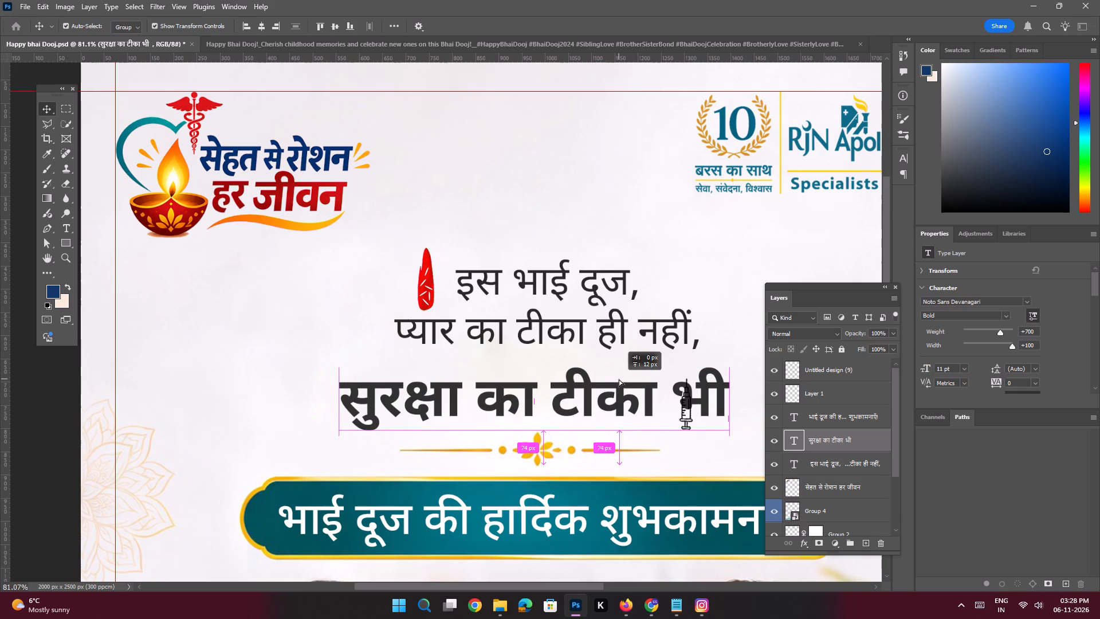
pyautogui.keyDown('shift'); pyautogui.moveTo(619, 379); pyautogui.dragTo(619, 373); pyautogui.keyUp('shift')
# Recolour the सुरक्षा का टीका भी line with the teal #0c6b87 sampled from the RJN Apollo Spectra logo.
pyautogui.press('space')
pyautogui.press('space')
pyautogui.press('space')
pyautogui.press('space')
pyautogui.press('space')
pyautogui.press('space')
pyautogui.press('space')
pyautogui.press('space')
pyautogui.press('space')
pyautogui.press('space')
pyautogui.press('space')
pyautogui.moveTo(636, 250); pyautogui.dragTo(375, 358)
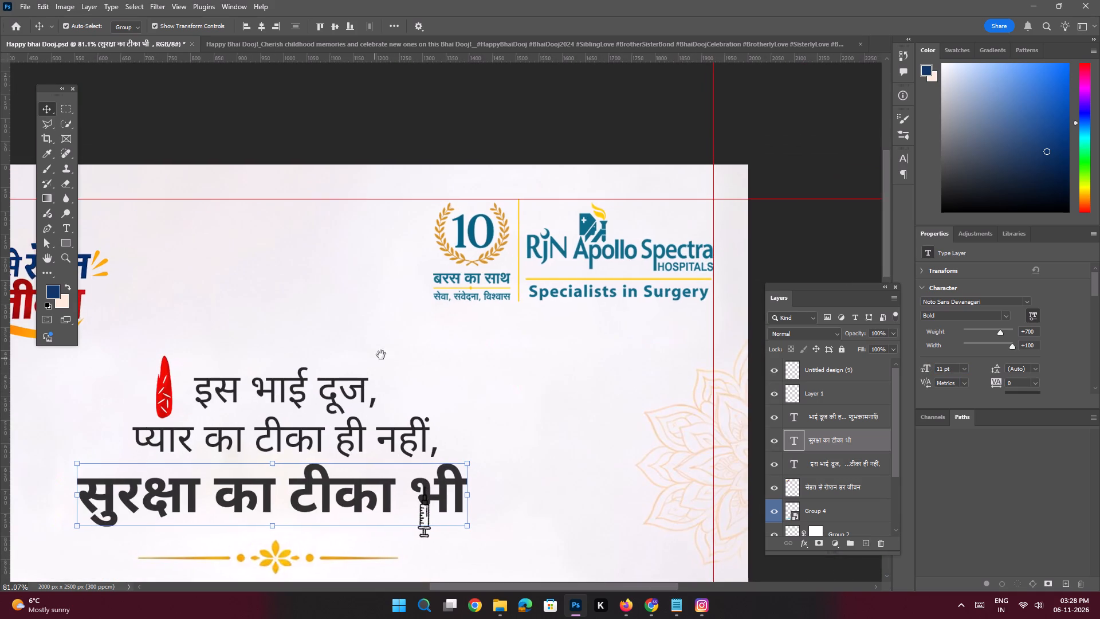
pyautogui.keyDown('ctrl'); pyautogui.moveTo(530, 274); pyautogui.dragTo(543, 307); pyautogui.keyUp('ctrl')
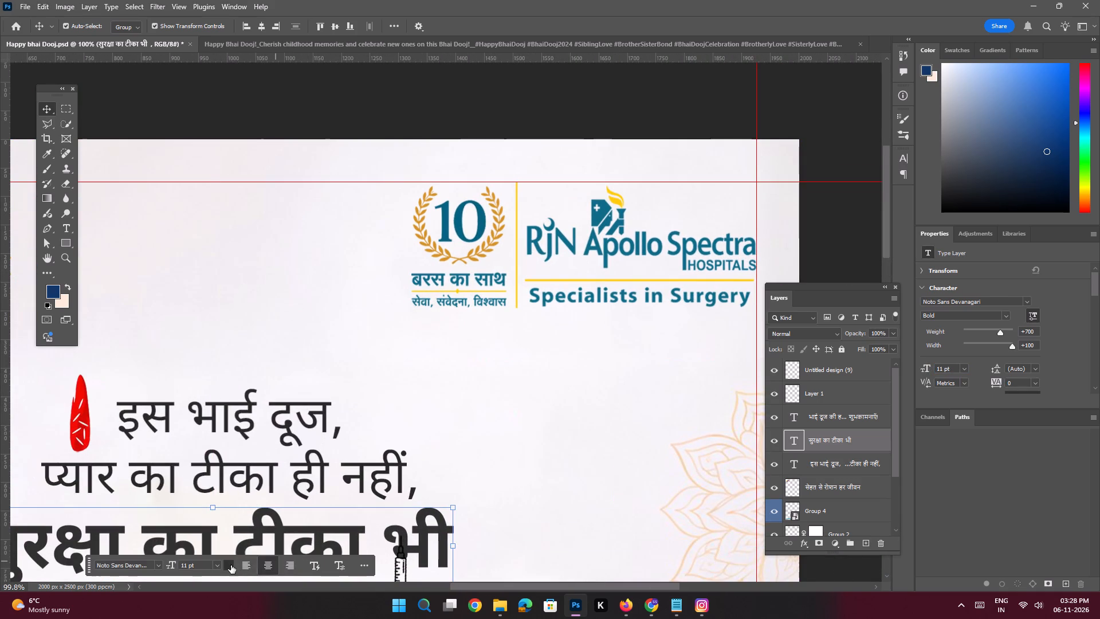
pyautogui.click(231, 565)
pyautogui.click(594, 220)
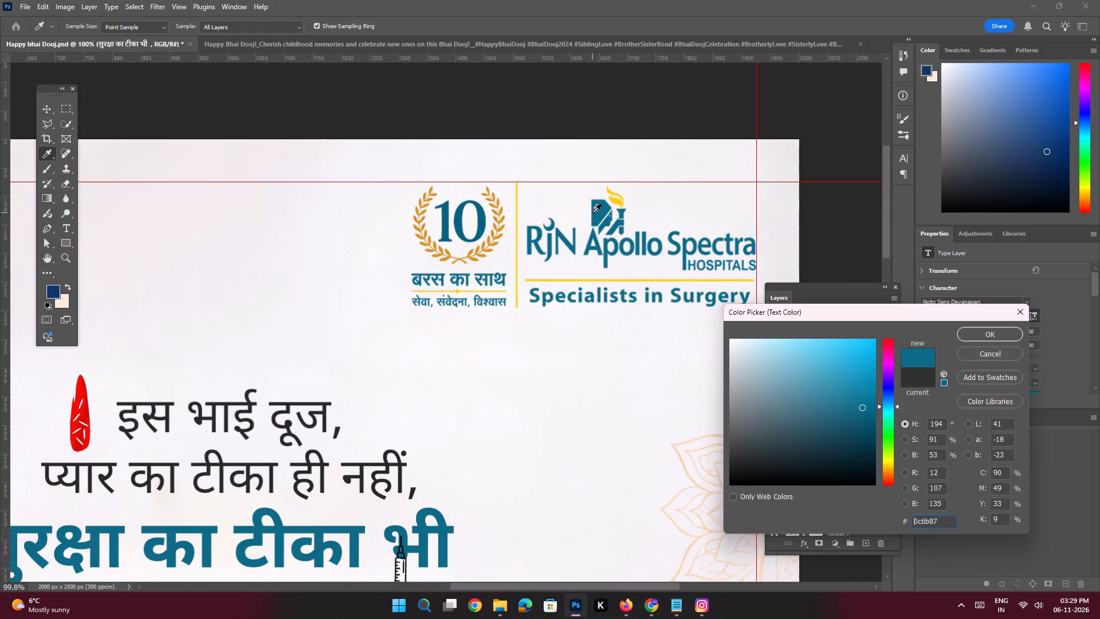
pyautogui.press('Return')
pyautogui.press('Return')
# Set only the words इस भाई दूज, in the two-line headline to Bold weight.
pyautogui.press('space')
pyautogui.press('space')
pyautogui.press('space')
pyautogui.press('space')
pyautogui.press('space')
pyautogui.press('space')
pyautogui.press('space')
pyautogui.press('space')
pyautogui.press('space')
pyautogui.press('space')
pyautogui.press('space')
pyautogui.moveTo(276, 386); pyautogui.dragTo(313, 373)
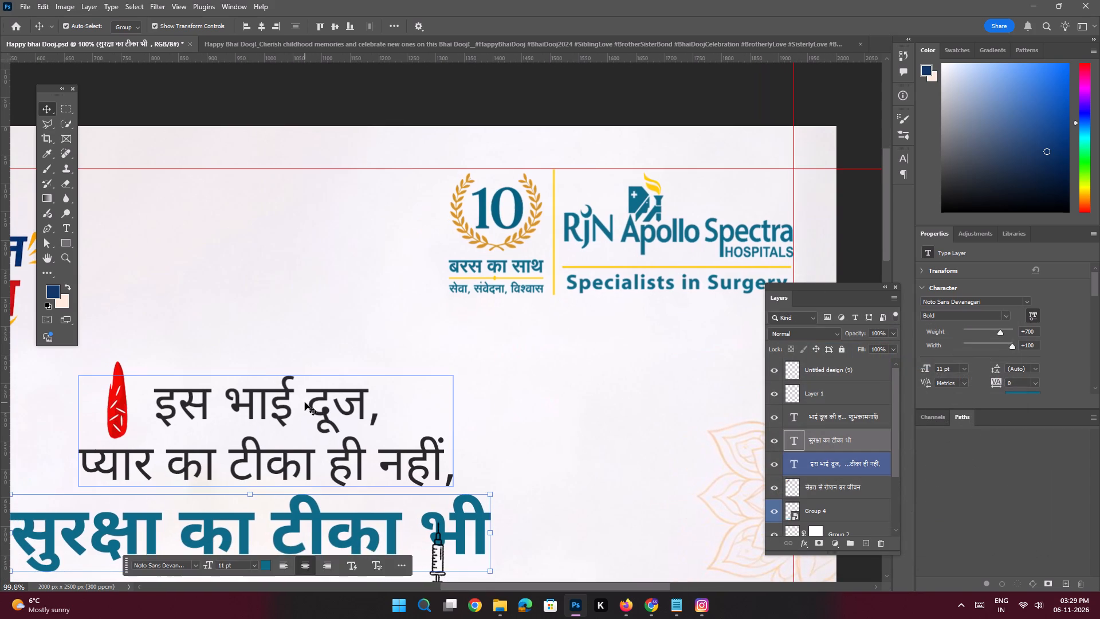
pyautogui.doubleClick(305, 402)
pyautogui.click(363, 403)
pyautogui.moveTo(378, 402); pyautogui.dragTo(376, 402)
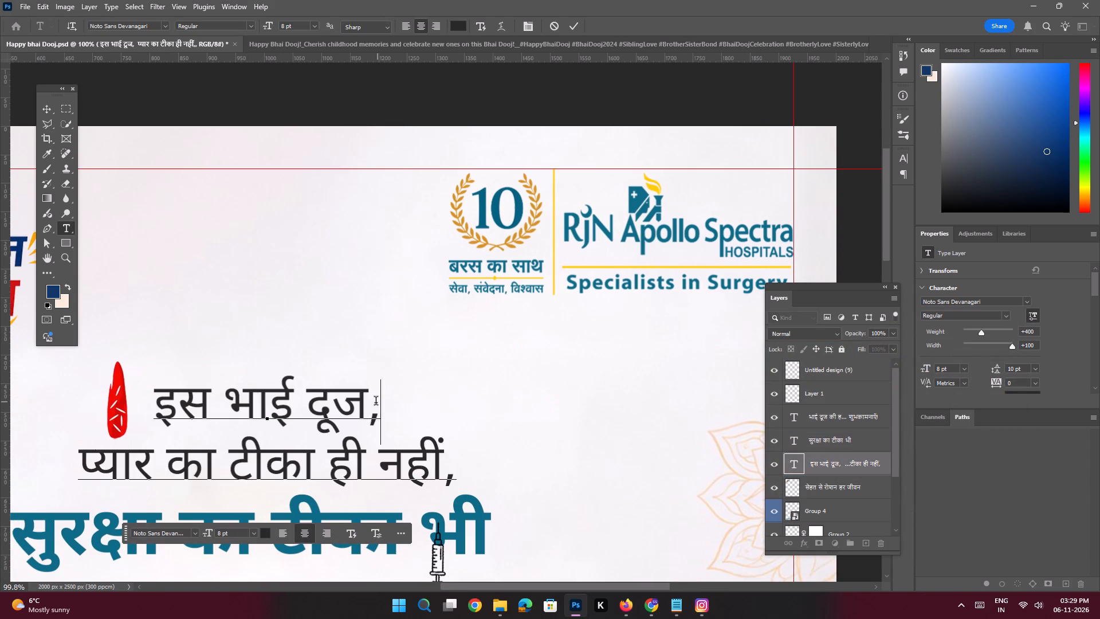
pyautogui.moveTo(376, 402); pyautogui.dragTo(160, 395)
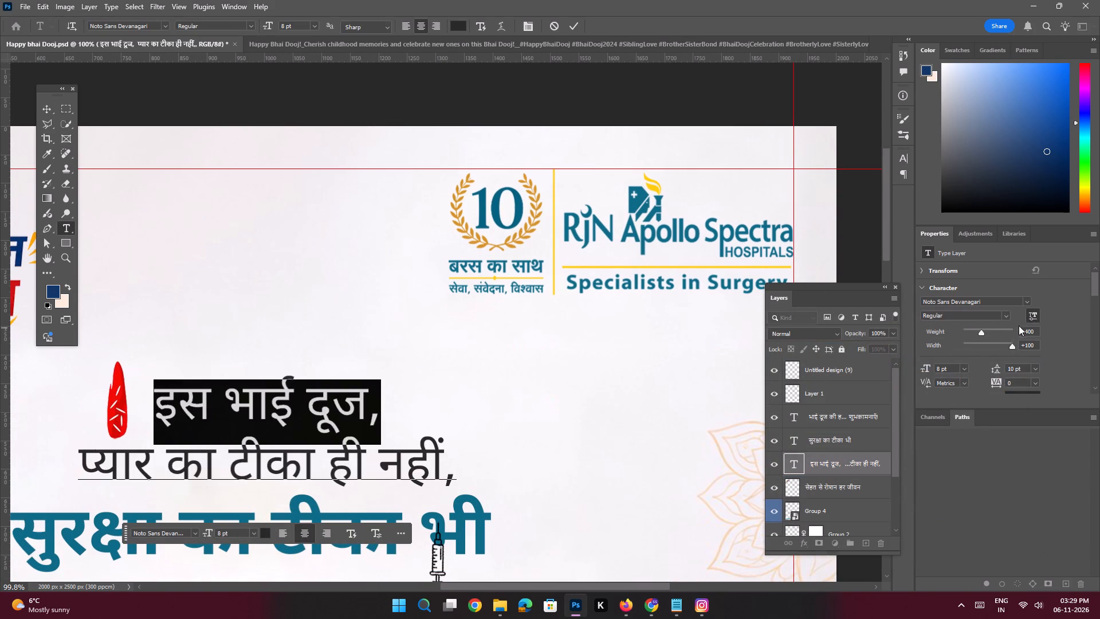
pyautogui.click(1005, 316)
pyautogui.click(952, 415)
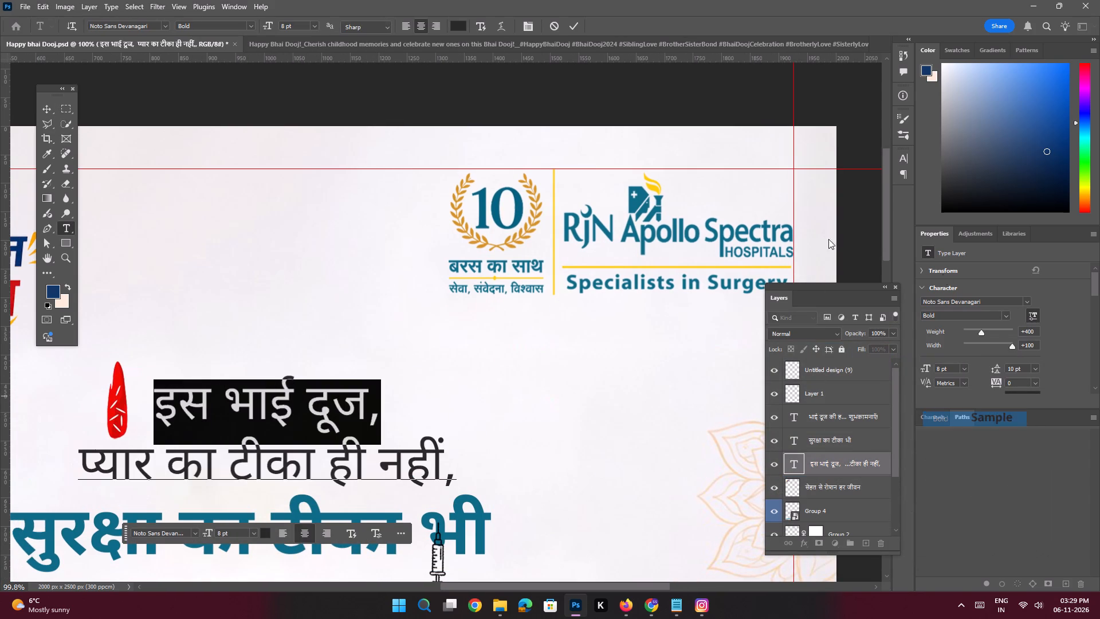
# Recolour the words इस भाई दूज, with the teal sampled from the RJN Apollo Spectra logo.
pyautogui.click(266, 536)
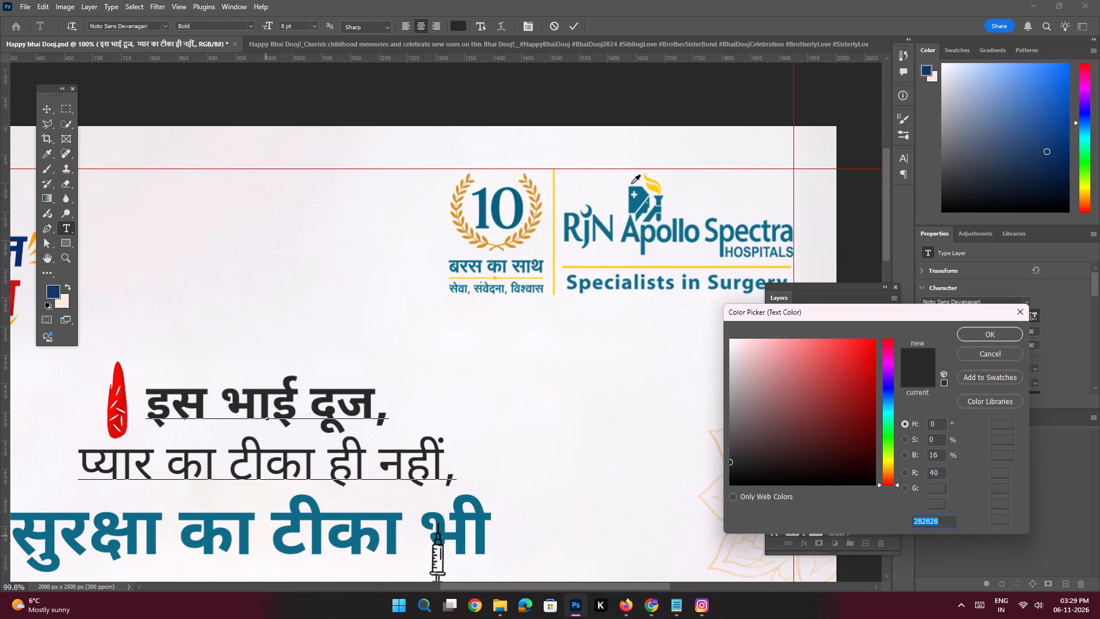
pyautogui.click(635, 205)
pyautogui.press('Return')
pyautogui.press('Return')
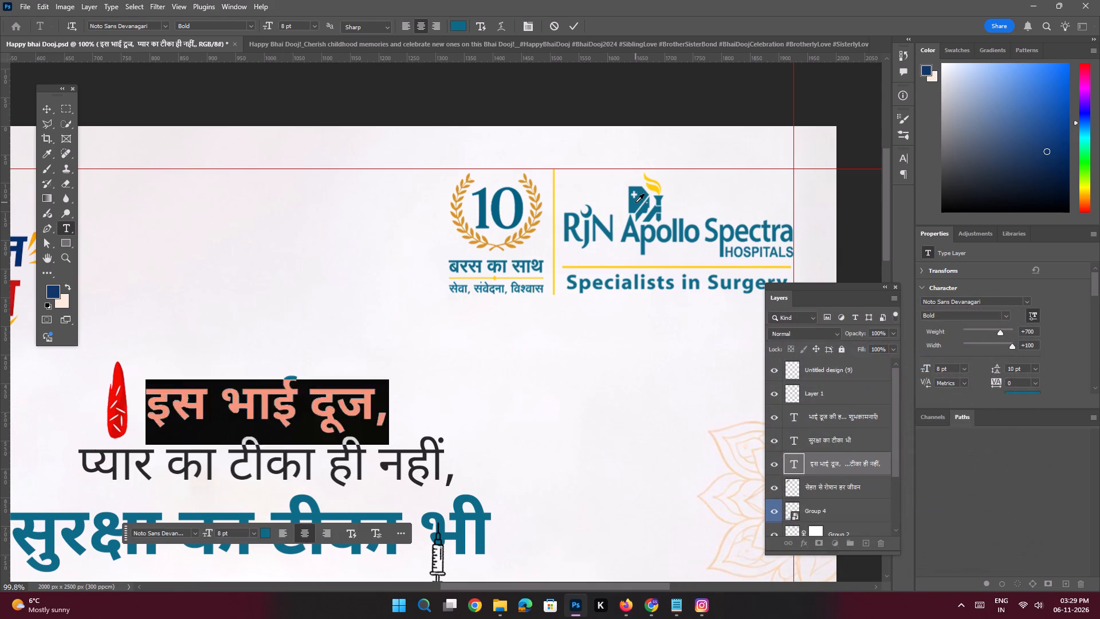
pyautogui.press('space')
pyautogui.keyDown('ctrl'); pyautogui.moveTo(432, 338); pyautogui.dragTo(368, 322); pyautogui.keyUp('ctrl')
pyautogui.click(215, 389)
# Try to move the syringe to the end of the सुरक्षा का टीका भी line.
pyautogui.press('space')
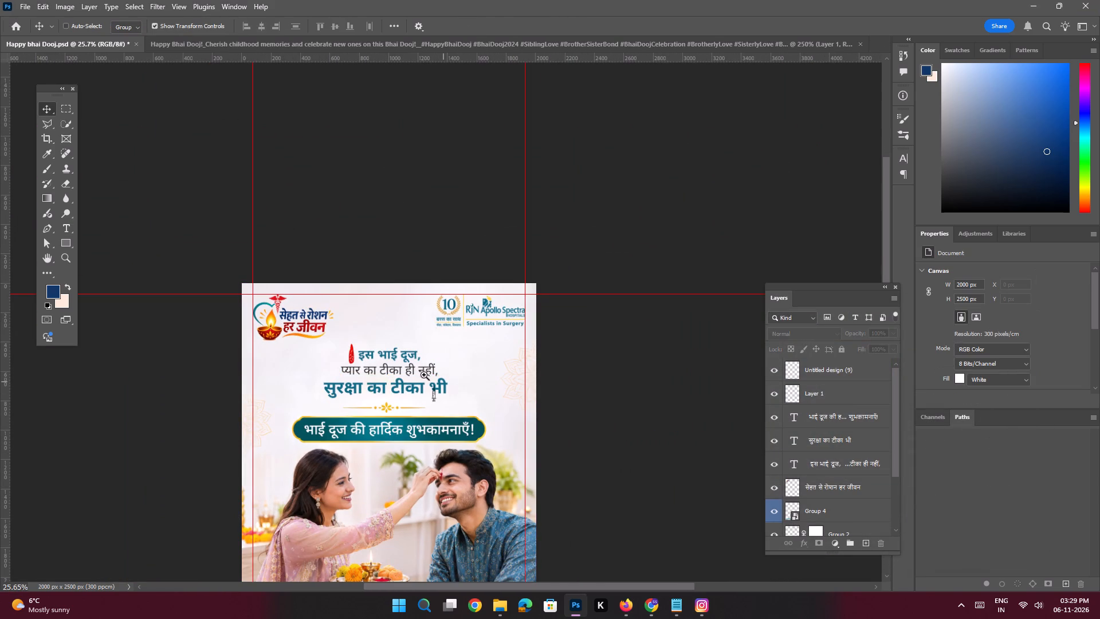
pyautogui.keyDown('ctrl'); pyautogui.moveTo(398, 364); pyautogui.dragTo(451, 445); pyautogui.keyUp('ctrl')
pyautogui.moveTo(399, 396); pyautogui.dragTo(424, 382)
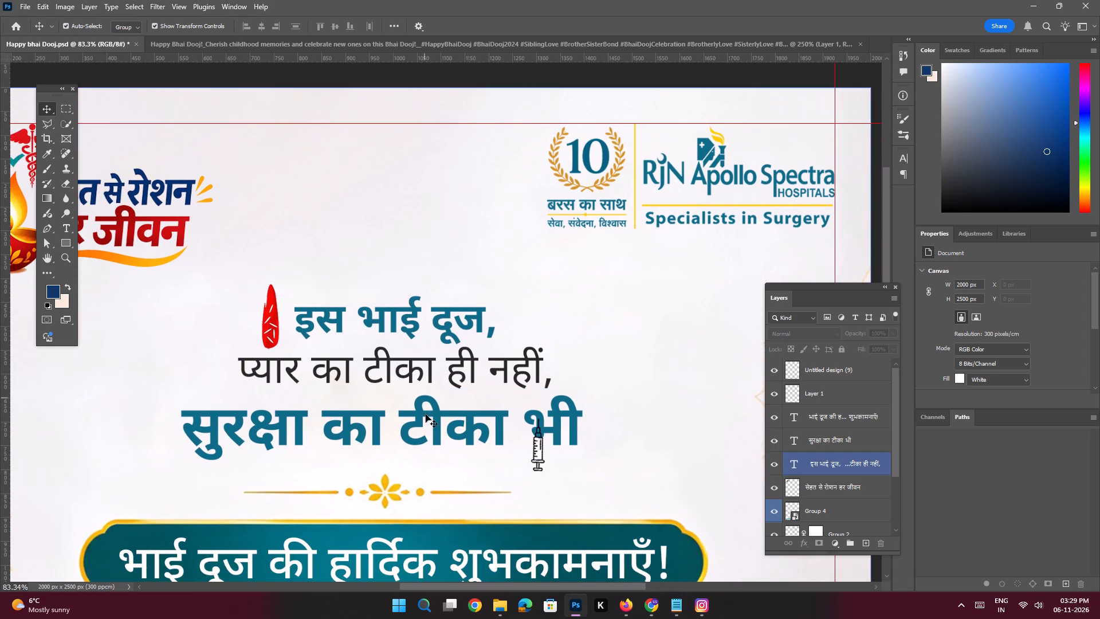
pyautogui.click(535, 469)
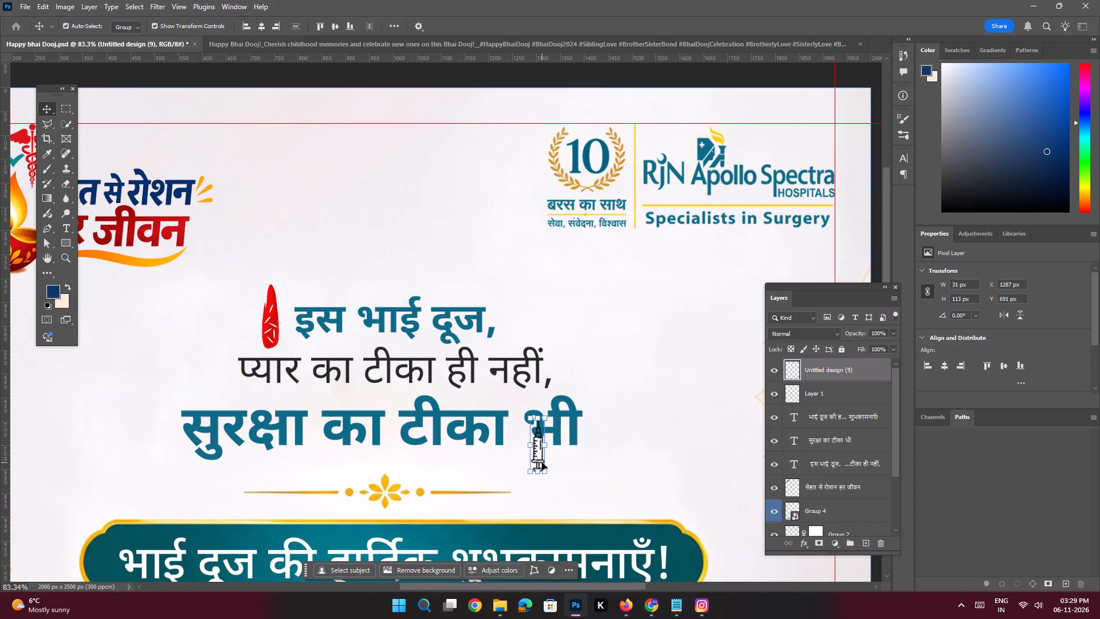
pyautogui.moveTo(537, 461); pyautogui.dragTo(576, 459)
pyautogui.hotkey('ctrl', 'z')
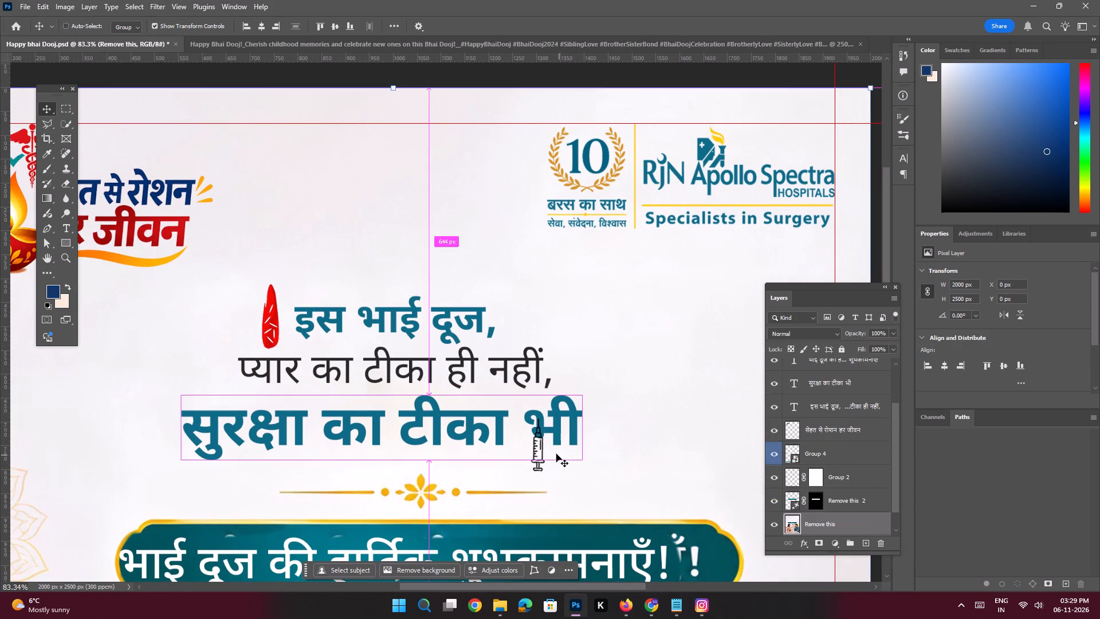
# Move the syringe just after the word भी, to about X 1421 px, Y 644 px.
pyautogui.hotkey('ctrl', 'space')
pyautogui.hotkey('ctrl', 'space')
pyautogui.hotkey('ctrl', 'space')
pyautogui.hotkey('ctrl', 'space')
pyautogui.hotkey('ctrl', 'space')
pyautogui.hotkey('ctrl', 'space')
pyautogui.hotkey('ctrl', 'space')
pyautogui.hotkey('ctrl', 'space')
pyautogui.hotkey('ctrl', 'space')
pyautogui.hotkey('ctrl', 'space')
pyautogui.hotkey('ctrl', 'space')
pyautogui.hotkey('ctrl', 'space')
pyautogui.hotkey('ctrl', 'space')
pyautogui.keyDown('ctrl'); pyautogui.moveTo(549, 449); pyautogui.dragTo(591, 500); pyautogui.keyUp('ctrl')
pyautogui.click(525, 487)
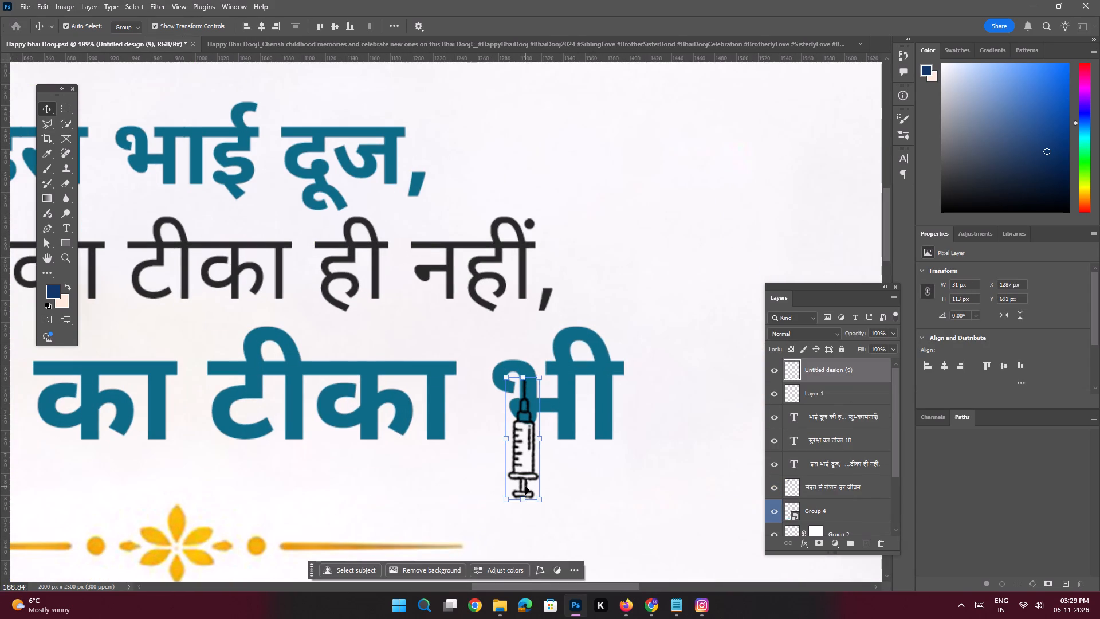
pyautogui.moveTo(527, 488); pyautogui.dragTo(672, 440)
# Rotate the syringe by -1.25° so it stands straight.
pyautogui.press('space')
pyautogui.press('space')
pyautogui.press('space')
pyautogui.press('space')
pyautogui.press('space')
pyautogui.press('space')
pyautogui.press('space')
pyautogui.moveTo(681, 407); pyautogui.dragTo(454, 409)
pyautogui.keyDown('ctrl'); pyautogui.moveTo(456, 413); pyautogui.dragTo(493, 471); pyautogui.keyUp('ctrl')
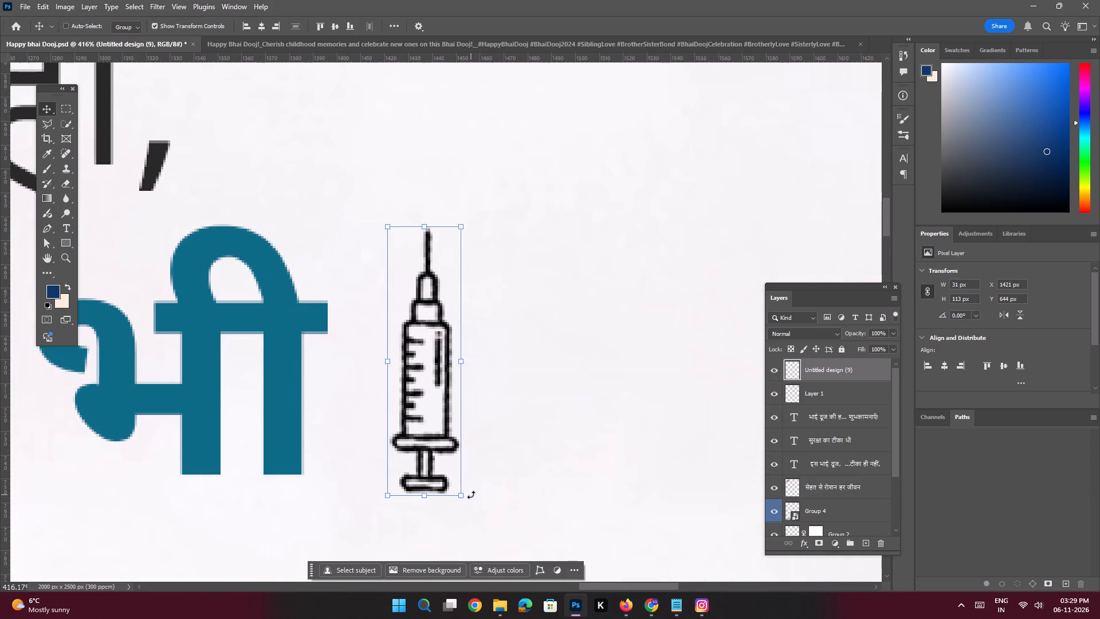
pyautogui.hotkey('ctrl', 't')
pyautogui.press('space')
pyautogui.press('space')
pyautogui.press('space')
pyautogui.click(473, 497)
pyautogui.click(476, 498)
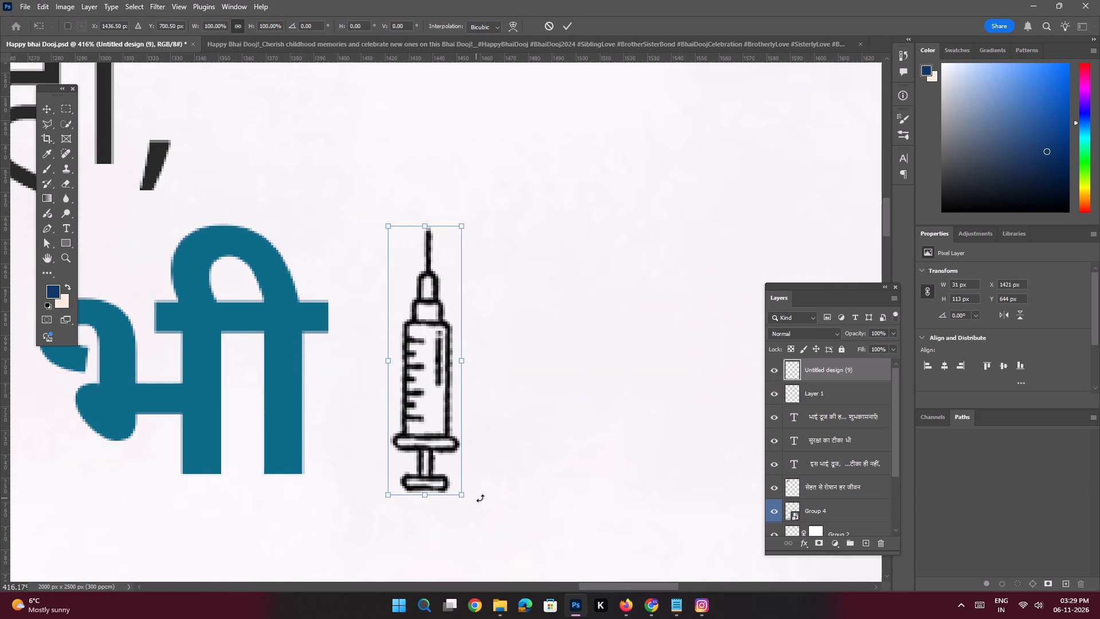
pyautogui.press('Return')
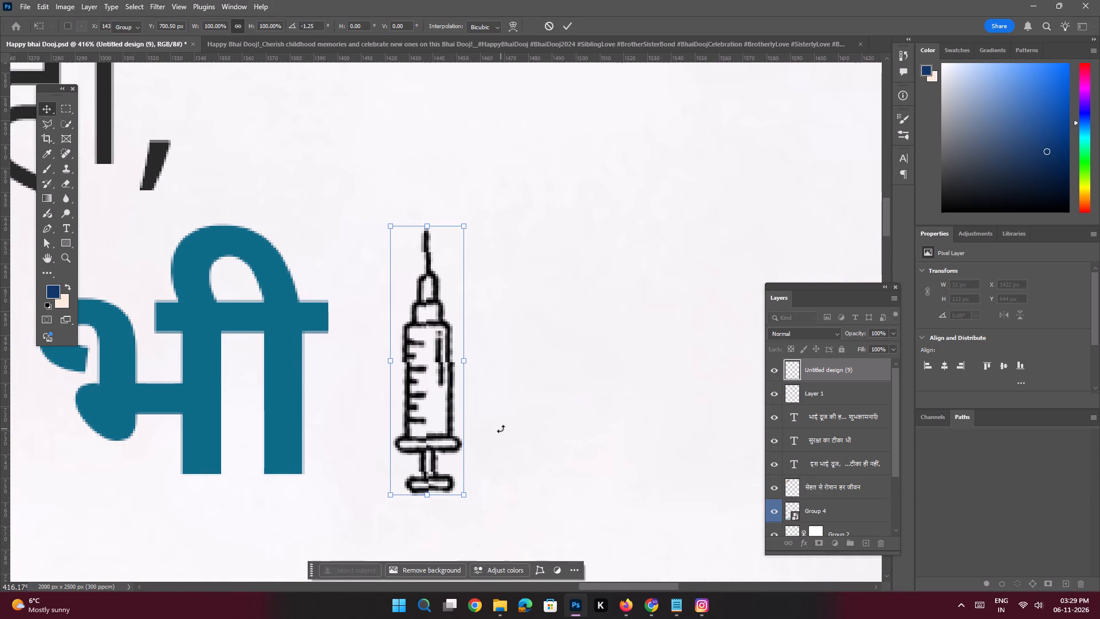
# Scale the syringe proportionally to 139.42% and place it beside भी at about X 1420 px, Y 590 px.
pyautogui.press('space')
pyautogui.keyDown('ctrl'); pyautogui.moveTo(479, 367); pyautogui.dragTo(429, 352); pyautogui.keyUp('ctrl')
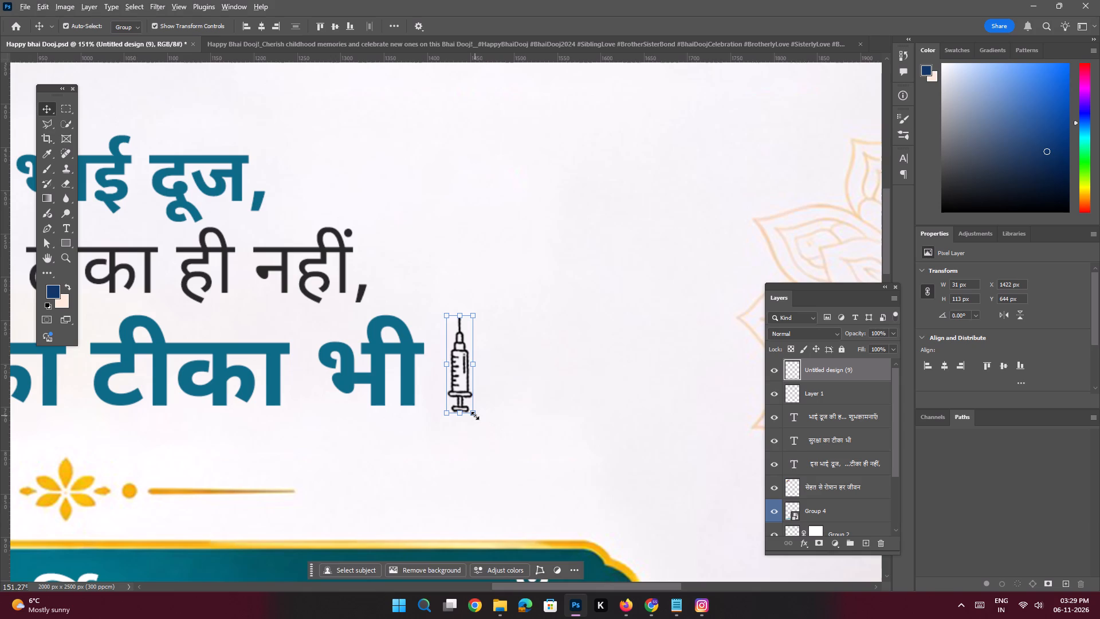
pyautogui.keyDown('alt'); pyautogui.moveTo(475, 416); pyautogui.dragTo(489, 446); pyautogui.keyUp('alt')
pyautogui.moveTo(472, 396); pyautogui.dragTo(473, 371)
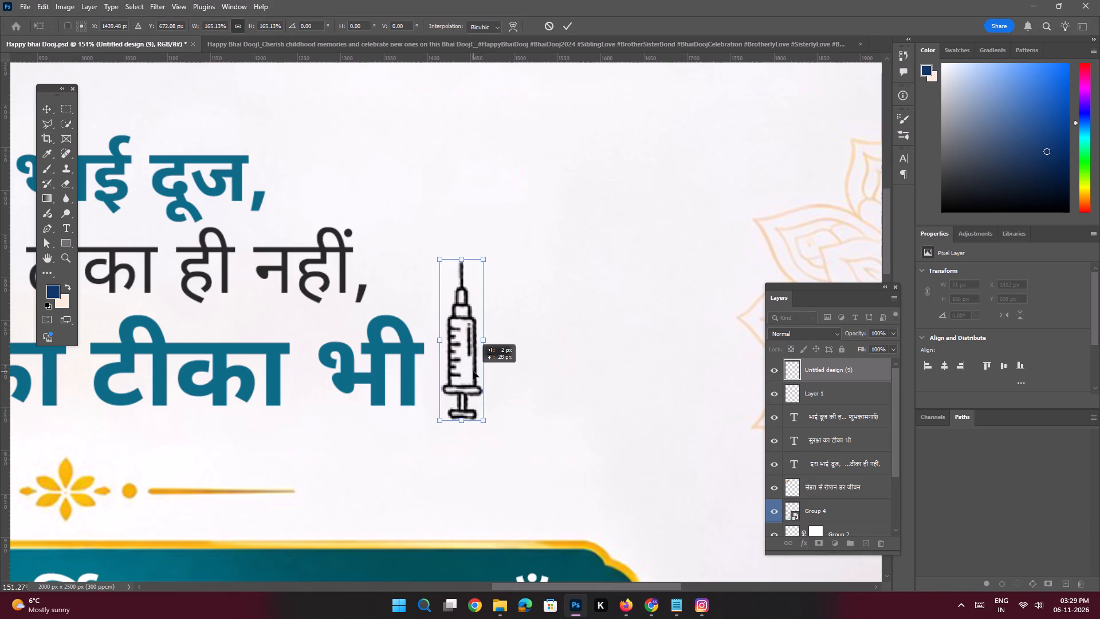
pyautogui.moveTo(473, 371); pyautogui.dragTo(476, 364)
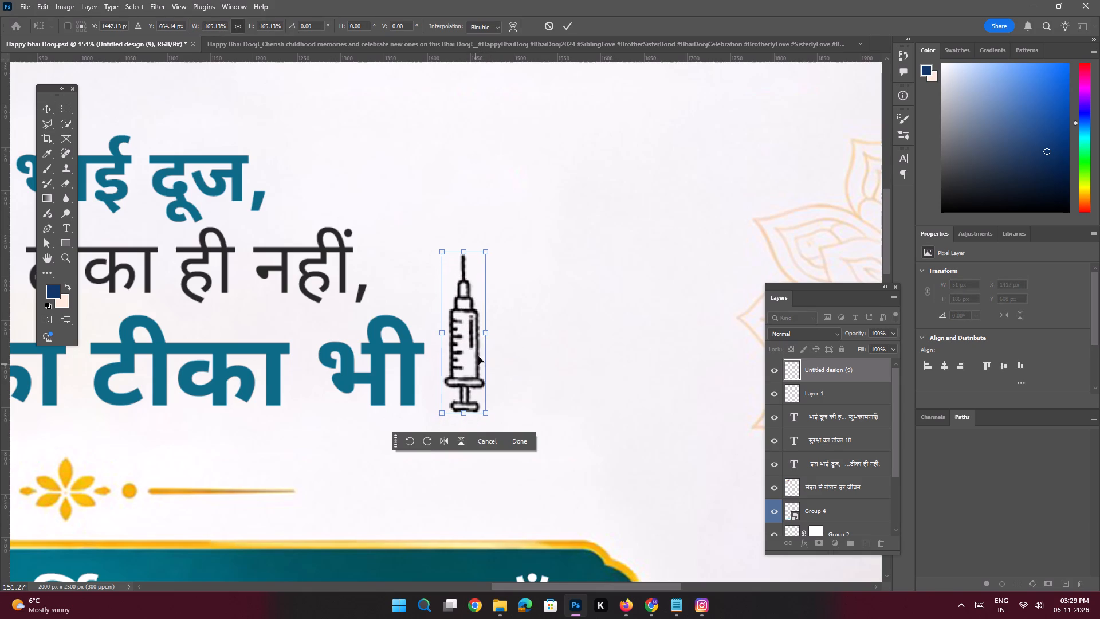
pyautogui.keyDown('alt'); pyautogui.moveTo(486, 248); pyautogui.dragTo(486, 269); pyautogui.keyUp('alt')
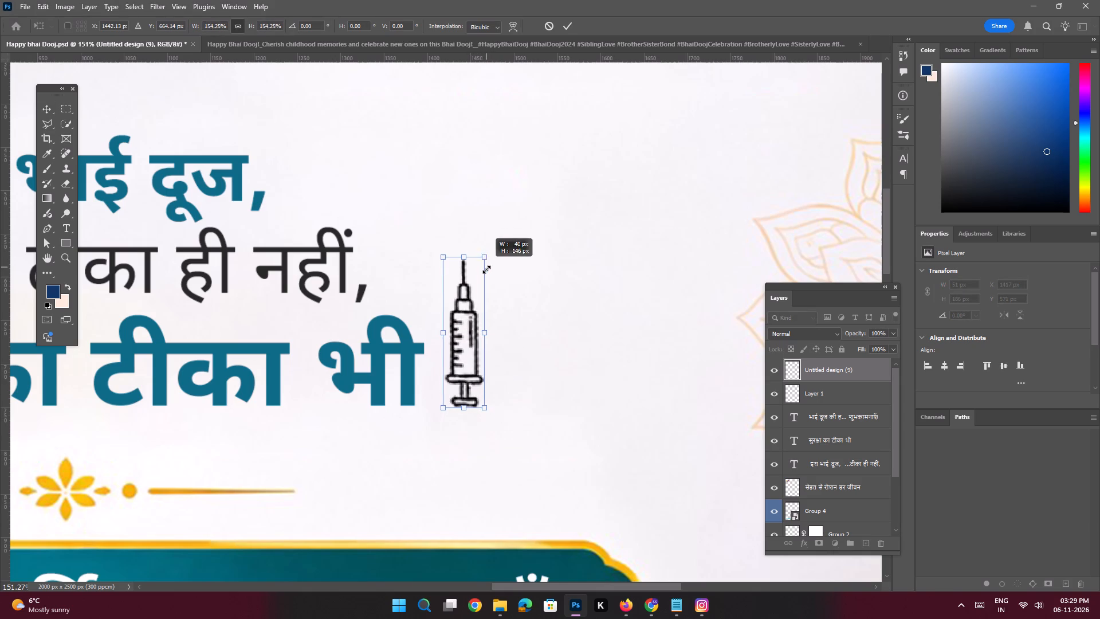
pyautogui.keyDown('alt'); pyautogui.moveTo(486, 269); pyautogui.dragTo(489, 263); pyautogui.keyUp('alt')
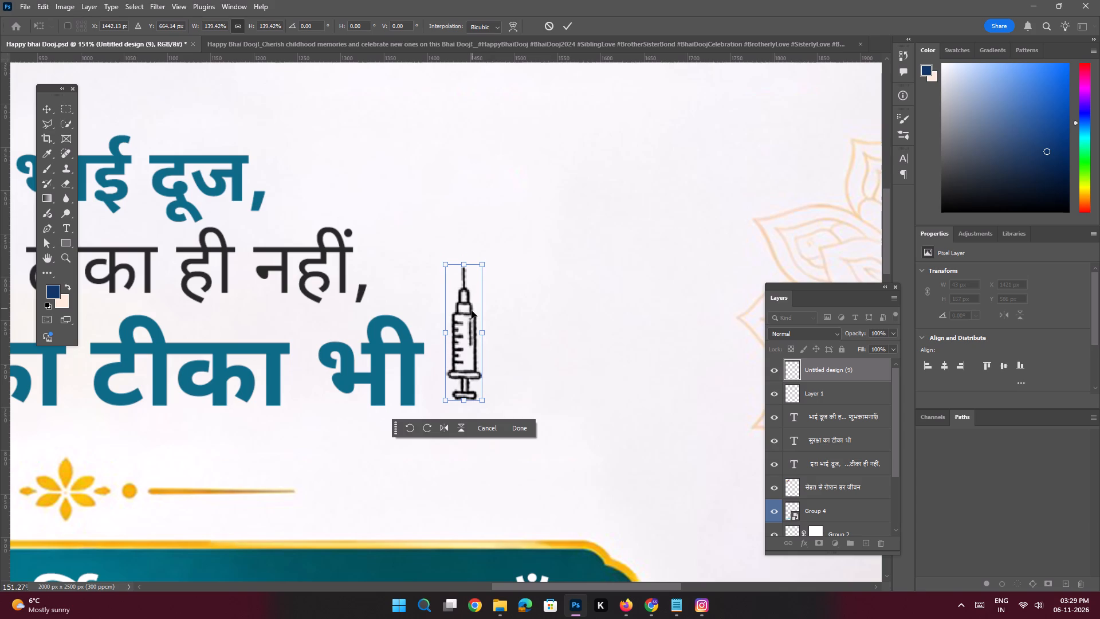
pyautogui.moveTo(472, 311); pyautogui.dragTo(471, 318)
pyautogui.press('Return')
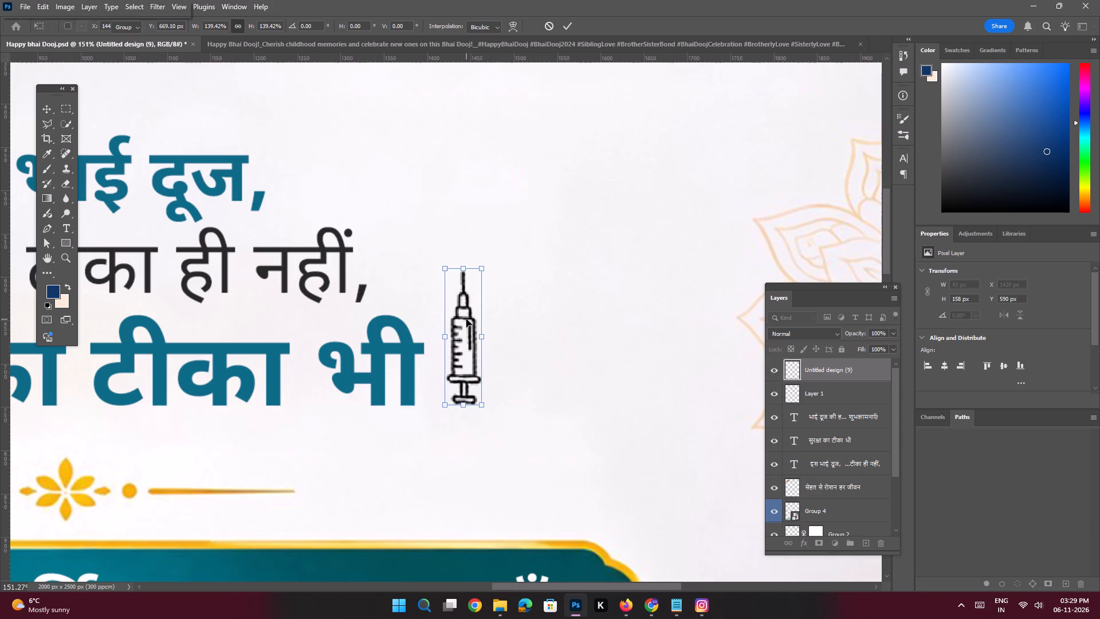
# Group the syringe, the सुरक्षा का टीका भी line, the two-line headline and the red tilak together.
pyautogui.press('space')
pyautogui.keyDown('ctrl'); pyautogui.moveTo(462, 319); pyautogui.dragTo(411, 307); pyautogui.keyUp('ctrl')
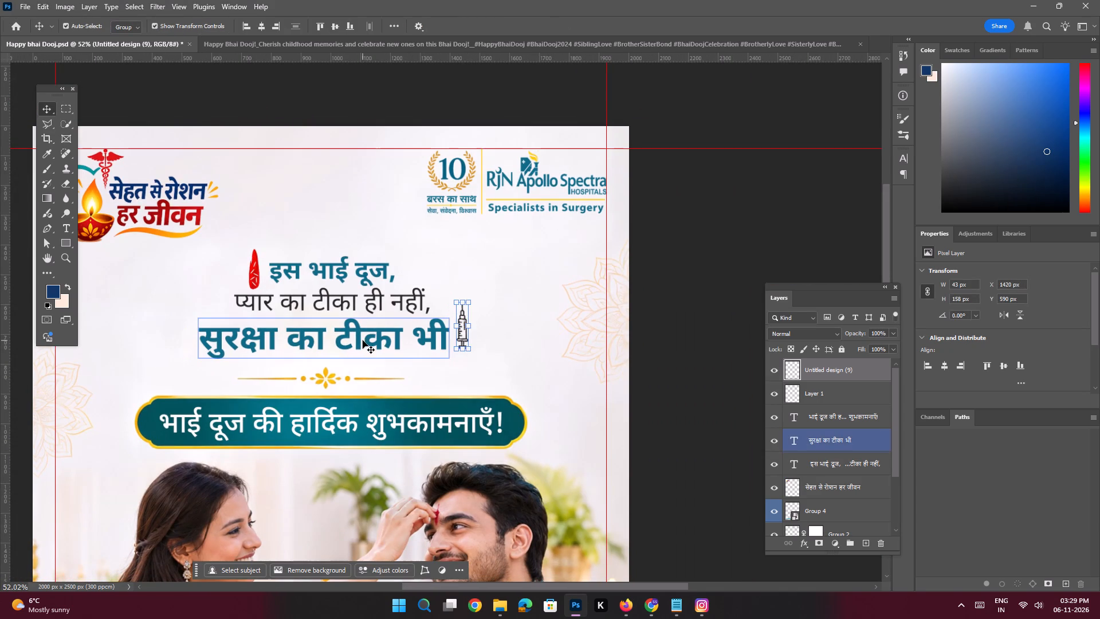
pyautogui.keyDown('shift'); pyautogui.click(363, 340); pyautogui.keyUp('shift')
pyautogui.keyDown('shift'); pyautogui.click(333, 272); pyautogui.keyUp('shift')
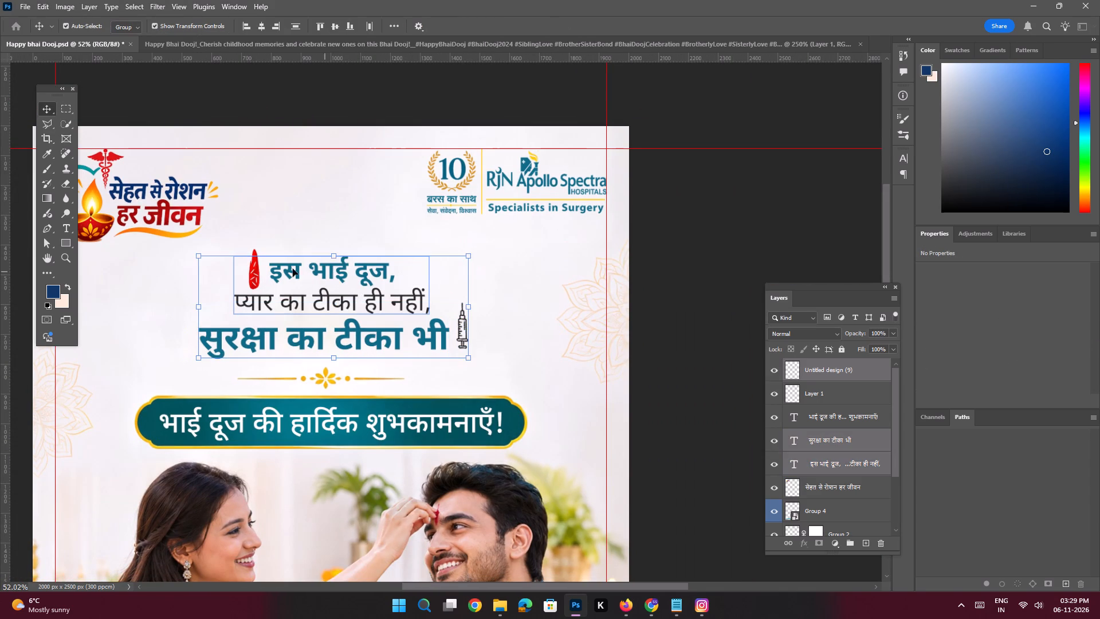
pyautogui.hotkey('shift', 'space')
pyautogui.keyDown('ctrl'); pyautogui.moveTo(254, 254); pyautogui.dragTo(324, 370); pyautogui.keyUp('ctrl')
pyautogui.keyDown('shift'); pyautogui.click(261, 244); pyautogui.keyUp('shift')
pyautogui.press('space')
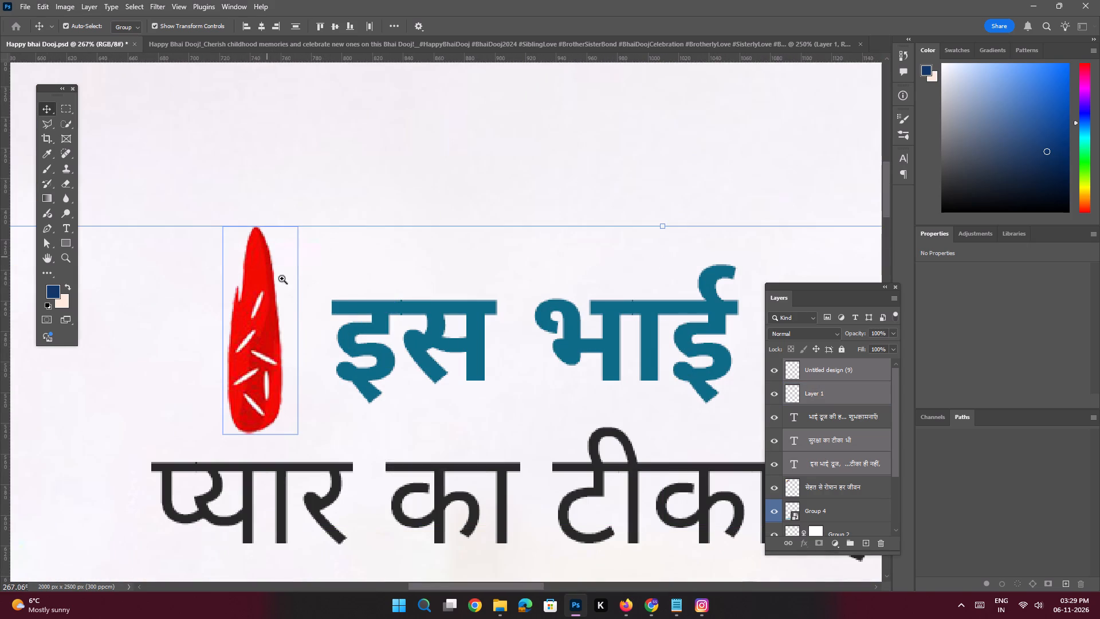
pyautogui.keyDown('ctrl'); pyautogui.moveTo(309, 320); pyautogui.dragTo(254, 299); pyautogui.keyUp('ctrl')
pyautogui.hotkey('ctrl', 'g')
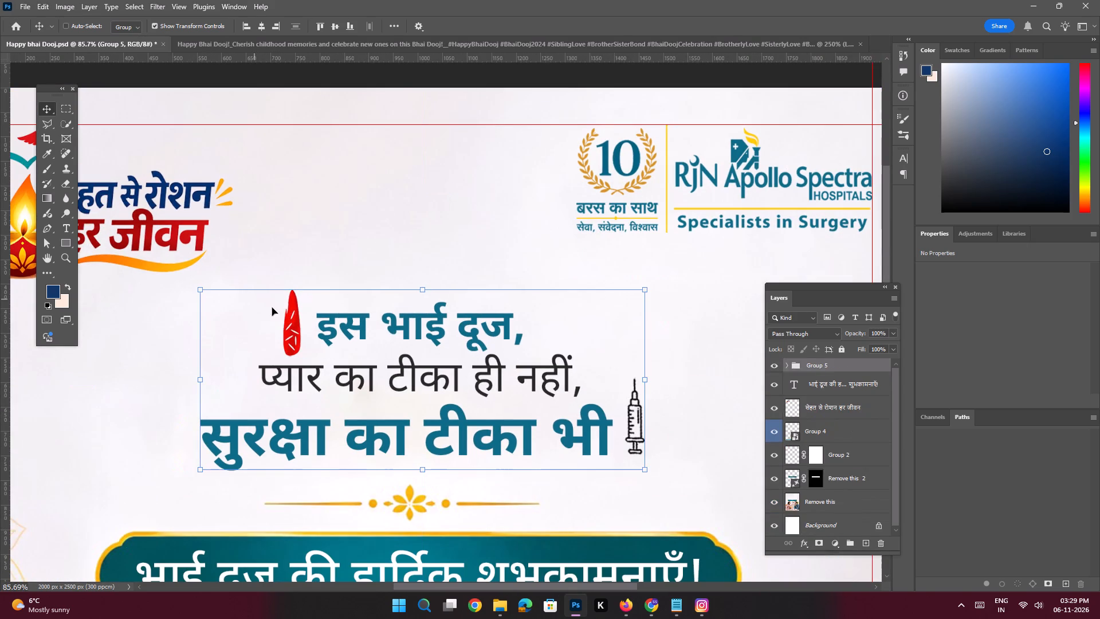
# Enlarge the headline group proportionally around its centre and shift it slightly upward from the gold divider.
pyautogui.keyDown('alt'); pyautogui.moveTo(646, 288); pyautogui.dragTo(653, 281); pyautogui.keyUp('alt')
pyautogui.press('Return')
pyautogui.hotkey('shift', 'Up')
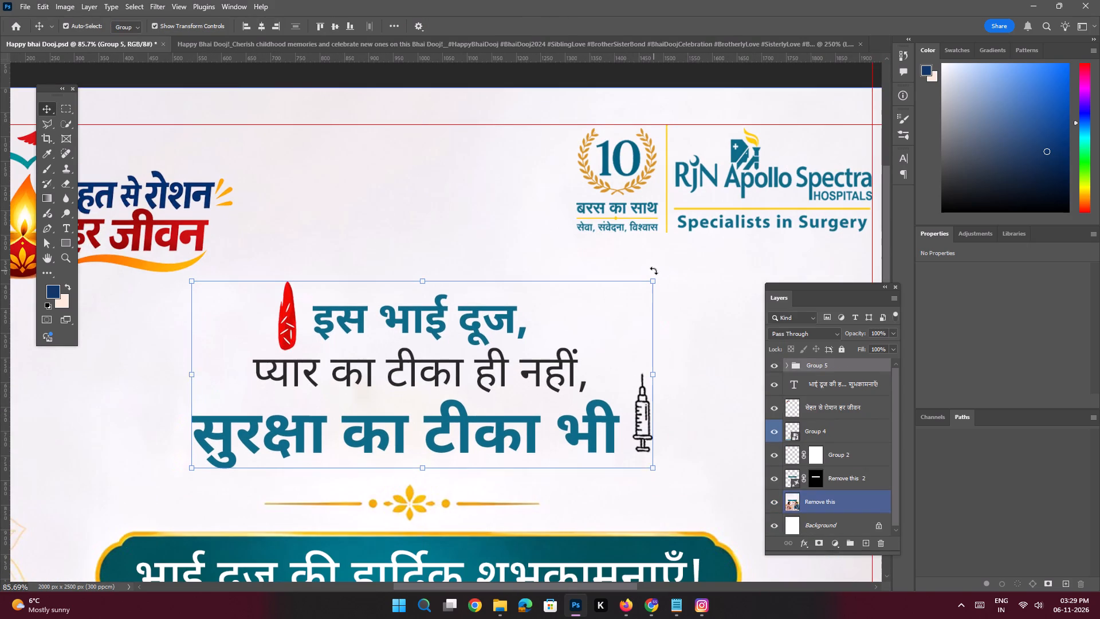
pyautogui.hotkey('shift', 'Up')
pyautogui.keyDown('alt'); pyautogui.moveTo(656, 279); pyautogui.dragTo(661, 273); pyautogui.keyUp('alt')
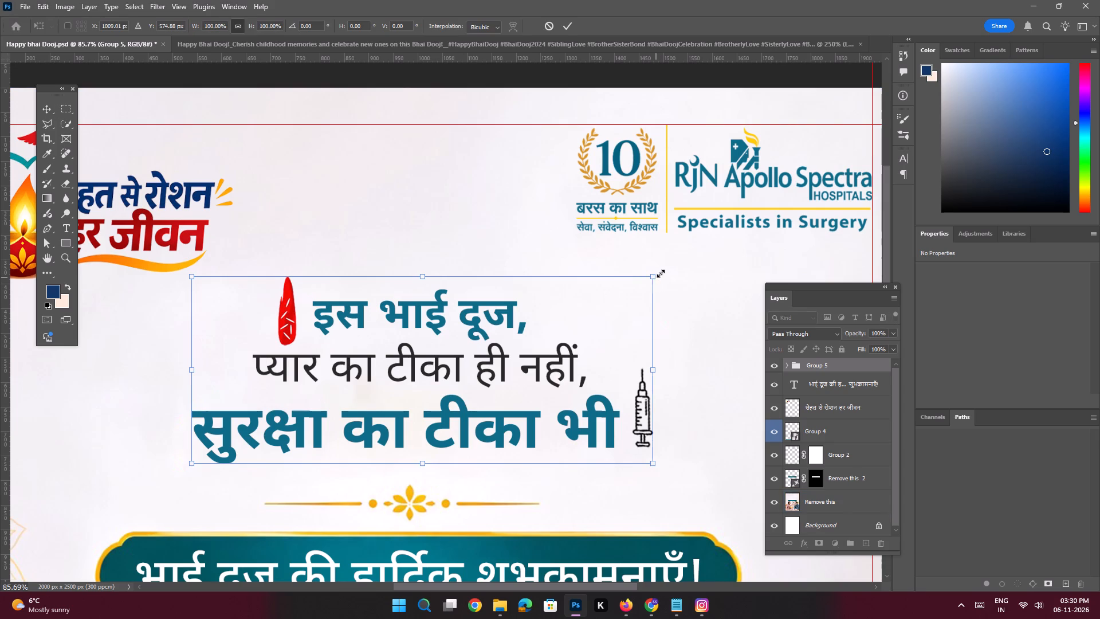
pyautogui.keyDown('alt'); pyautogui.moveTo(661, 273); pyautogui.dragTo(666, 269); pyautogui.keyUp('alt')
pyautogui.press('Return')
# Examine the overall poster layout with the headline, tilak and syringe, first as a whole and then closer.
pyautogui.press('space')
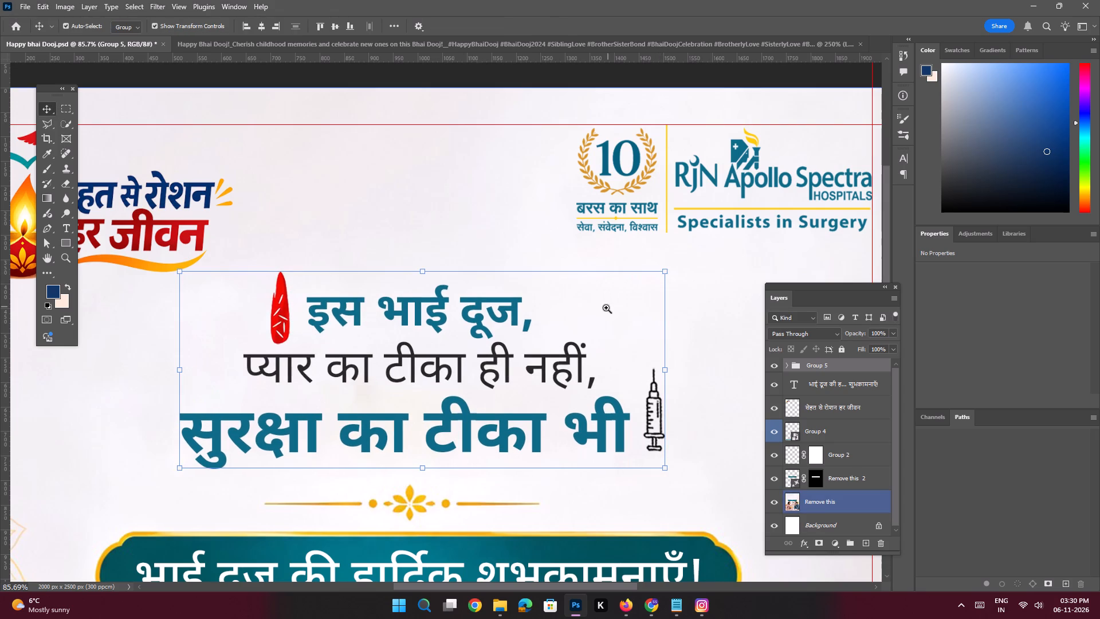
pyautogui.keyDown('ctrl'); pyautogui.moveTo(603, 309); pyautogui.dragTo(551, 301); pyautogui.keyUp('ctrl')
pyautogui.click(291, 350)
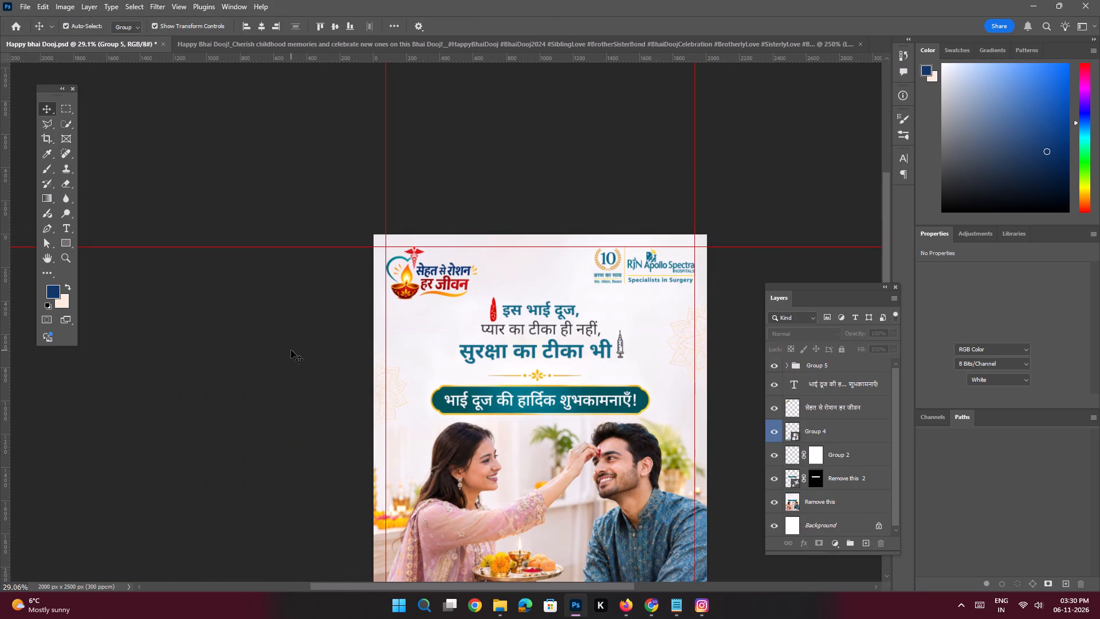
pyautogui.press('space')
pyautogui.press('space')
pyautogui.press('space')
pyautogui.press('space')
pyautogui.press('space')
pyautogui.press('space')
pyautogui.press('space')
pyautogui.press('space')
pyautogui.press('space')
pyautogui.press('space')
pyautogui.press('space')
pyautogui.press('space')
pyautogui.press('space')
pyautogui.press('space')
pyautogui.press('space')
pyautogui.press('space')
pyautogui.press('space')
pyautogui.press('space')
pyautogui.press('space')
pyautogui.press('space')
pyautogui.moveTo(516, 338); pyautogui.dragTo(443, 331)
pyautogui.keyDown('ctrl'); pyautogui.moveTo(516, 324); pyautogui.dragTo(541, 378); pyautogui.keyUp('ctrl')
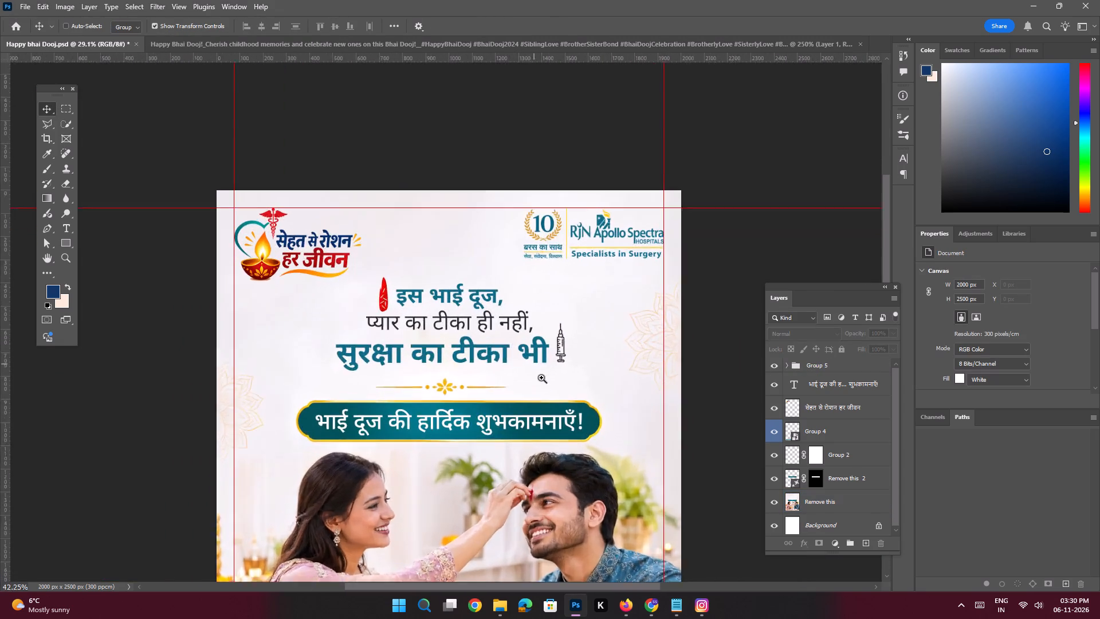
pyautogui.keyDown('ctrl'); pyautogui.moveTo(541, 378); pyautogui.dragTo(551, 395); pyautogui.keyUp('ctrl')
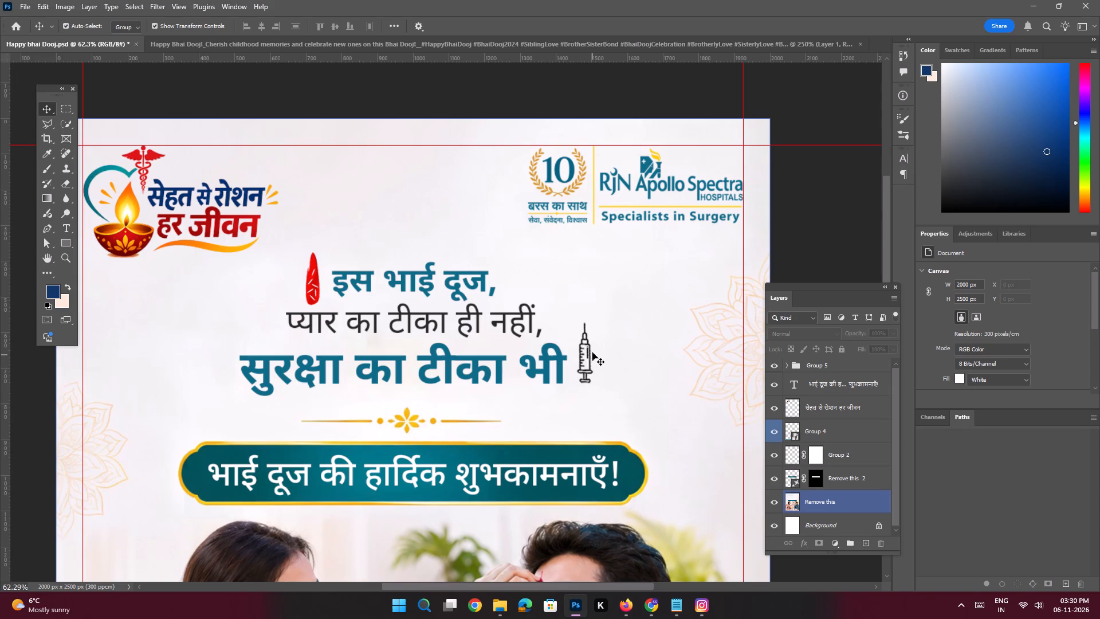
# Enlarge the headline group proportionally to 105.10%, place it at about X 1009 px, Y 601 px, and save the document.
pyautogui.click(502, 361)
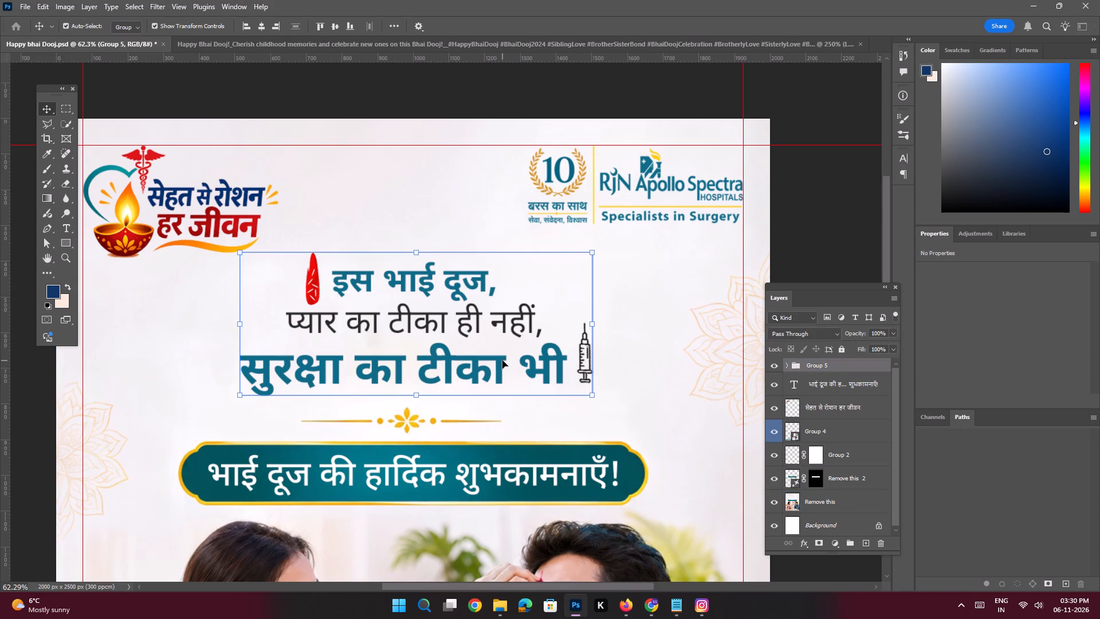
pyautogui.keyDown('alt'); pyautogui.moveTo(594, 398); pyautogui.dragTo(601, 406); pyautogui.keyUp('alt')
pyautogui.keyDown('shift'); pyautogui.moveTo(479, 375); pyautogui.dragTo(478, 381); pyautogui.keyUp('shift')
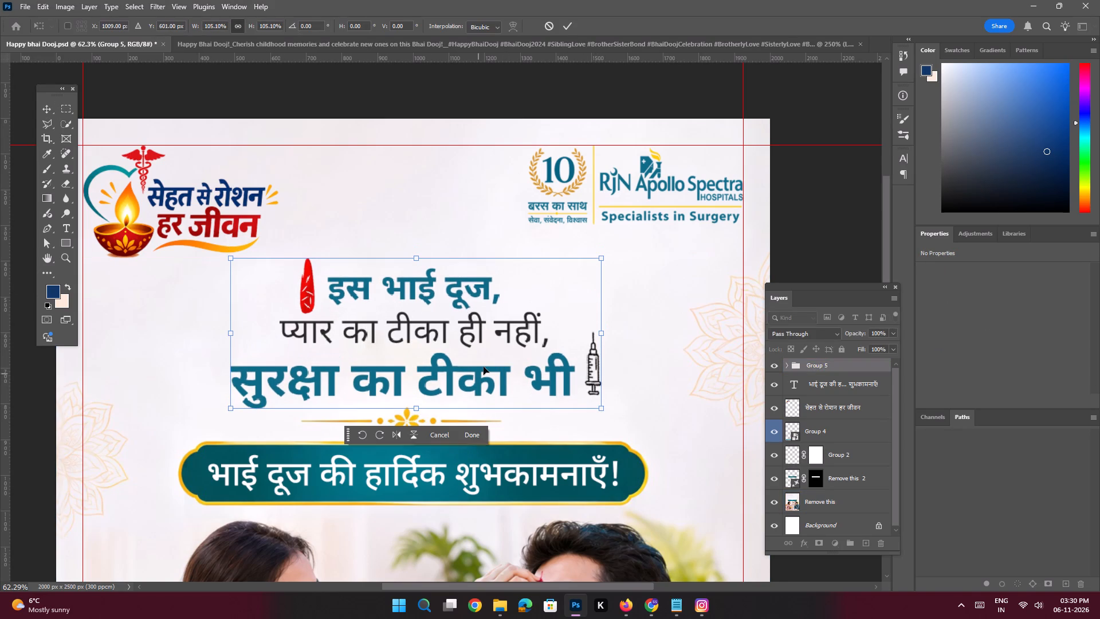
pyautogui.press('Return')
pyautogui.press('space')
pyautogui.keyDown('ctrl'); pyautogui.moveTo(415, 287); pyautogui.dragTo(373, 273); pyautogui.keyUp('ctrl')
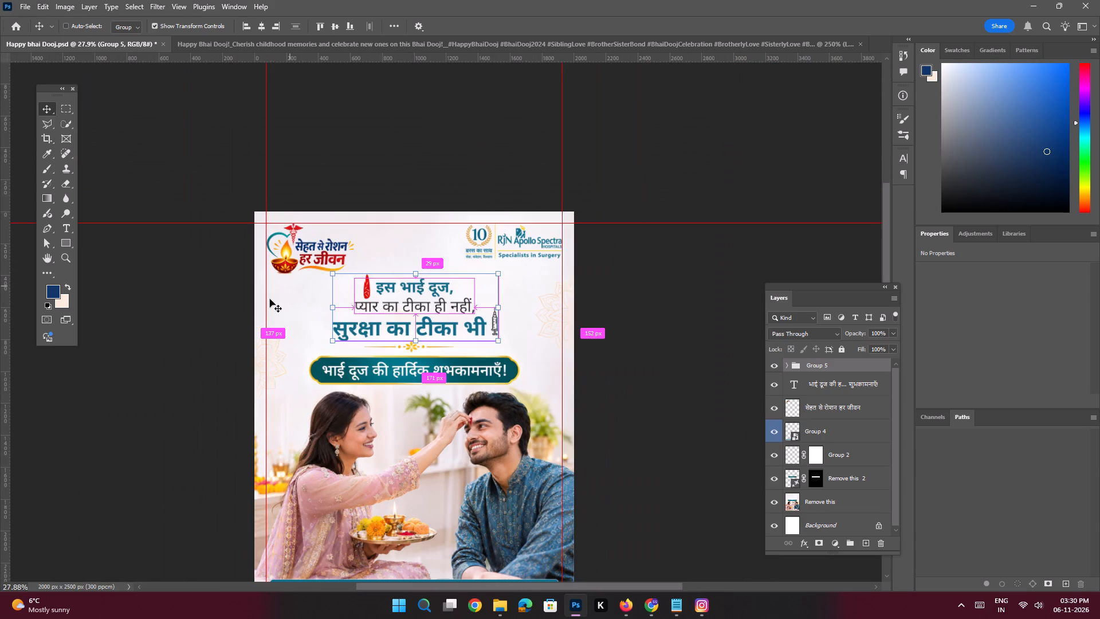
pyautogui.click(231, 338)
pyautogui.hotkey('ctrl', 's')
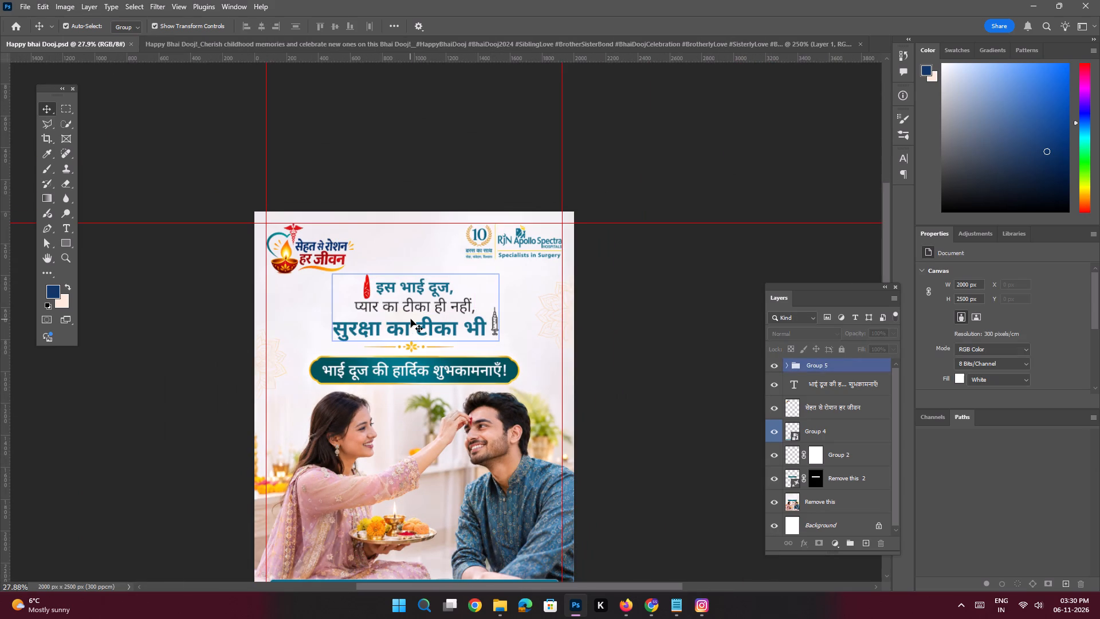
# Nudge the headline group slightly upward, away from the gold divider, and save the document.
pyautogui.click(411, 319)
pyautogui.press('Up')
pyautogui.press('Up')
pyautogui.press('Up')
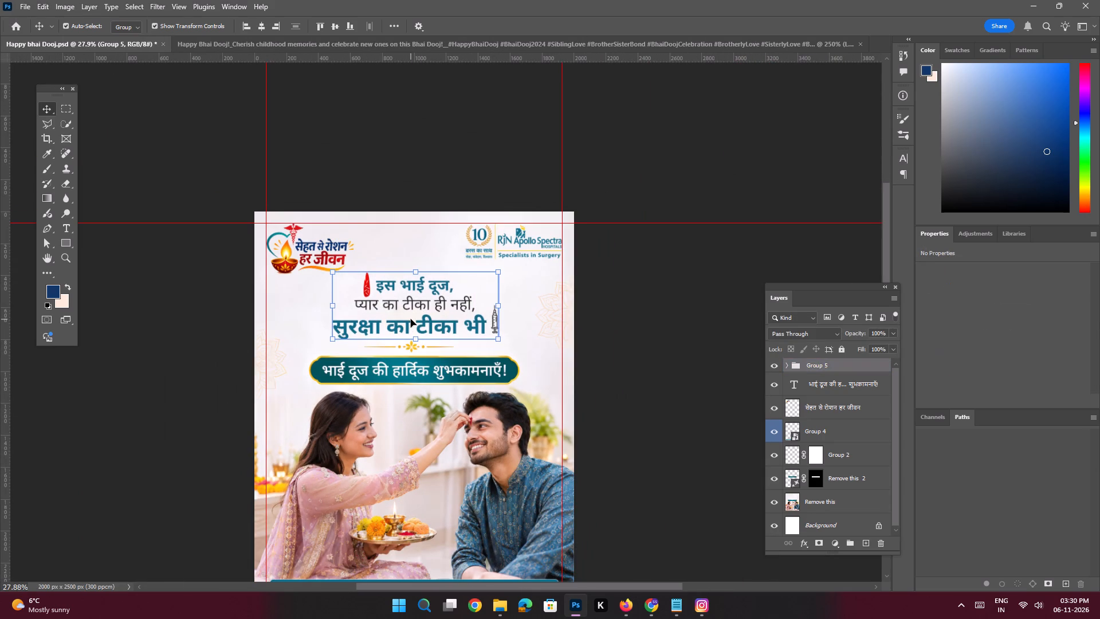
pyautogui.click(645, 322)
pyautogui.hotkey('ctrl', 's')
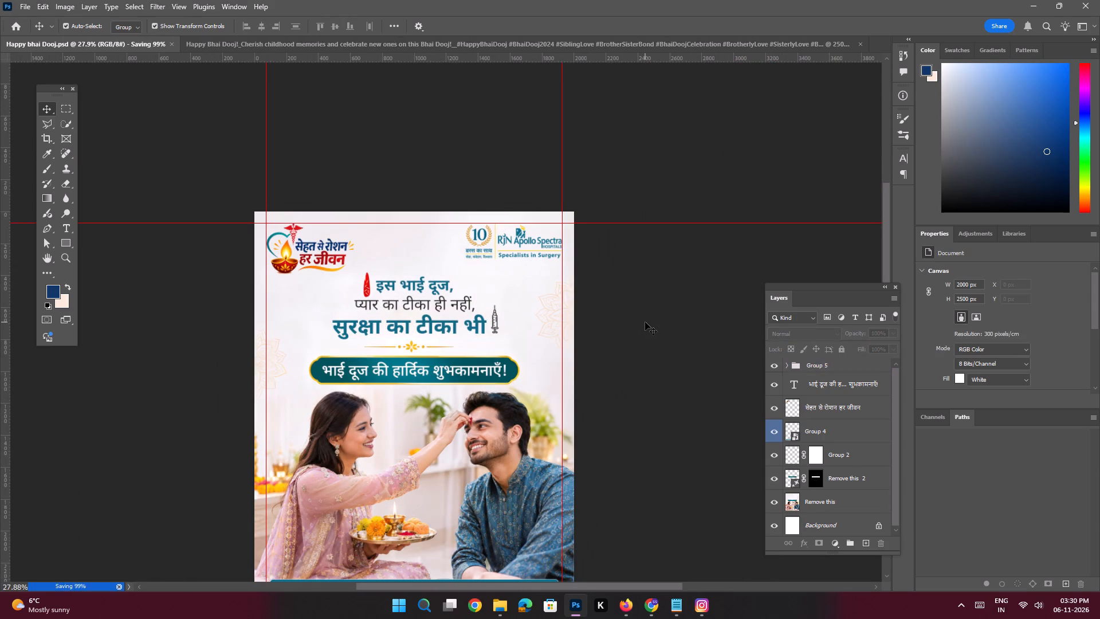
# Export the poster as a 2000 × 2500 px PNG with transparency at 100% scale.
pyautogui.hotkey('ctrl', 'alt', 'shift', 'w')
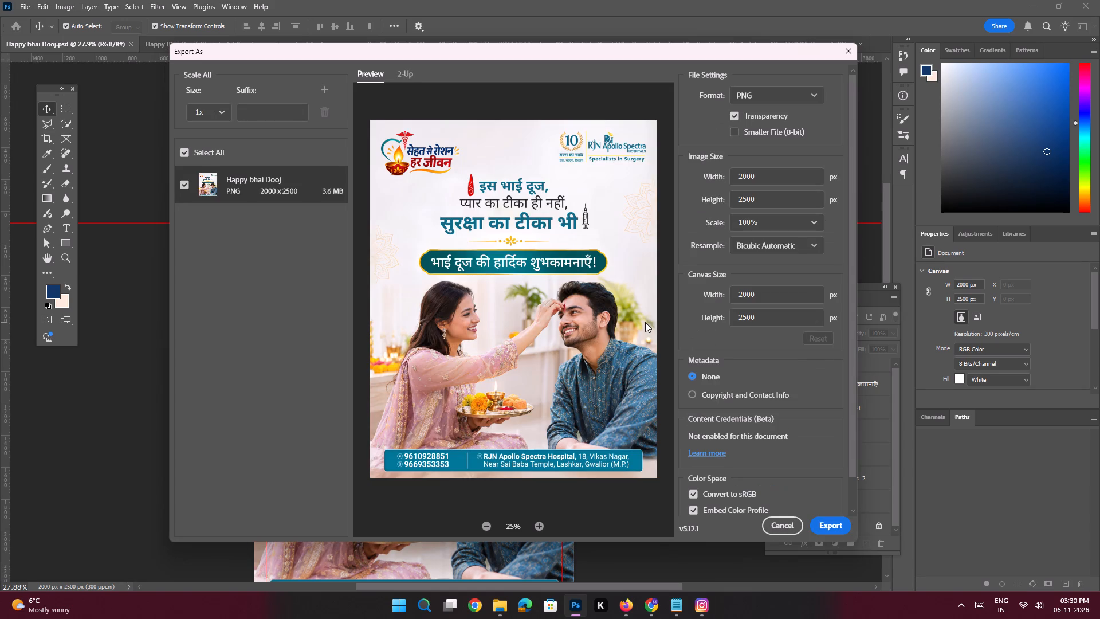
pyautogui.click(832, 530)
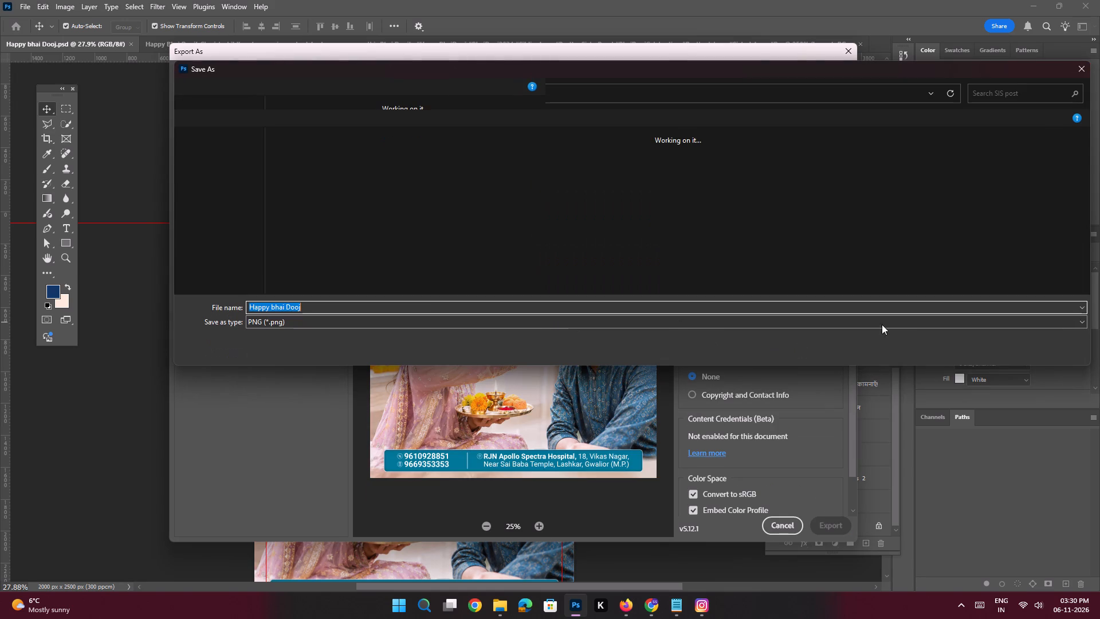
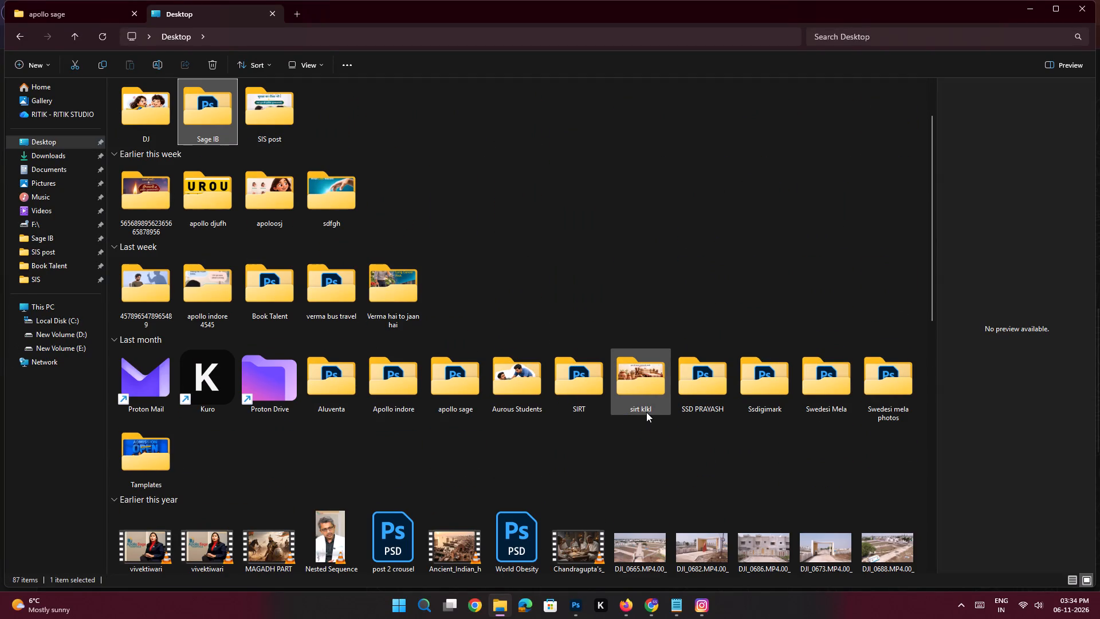
# Open the happy bhai dooj PSD from the SSD PRAYASH folder on the Desktop in Photoshop.
pyautogui.scroll(1, 682, 413)
pyautogui.doubleClick(701, 395)
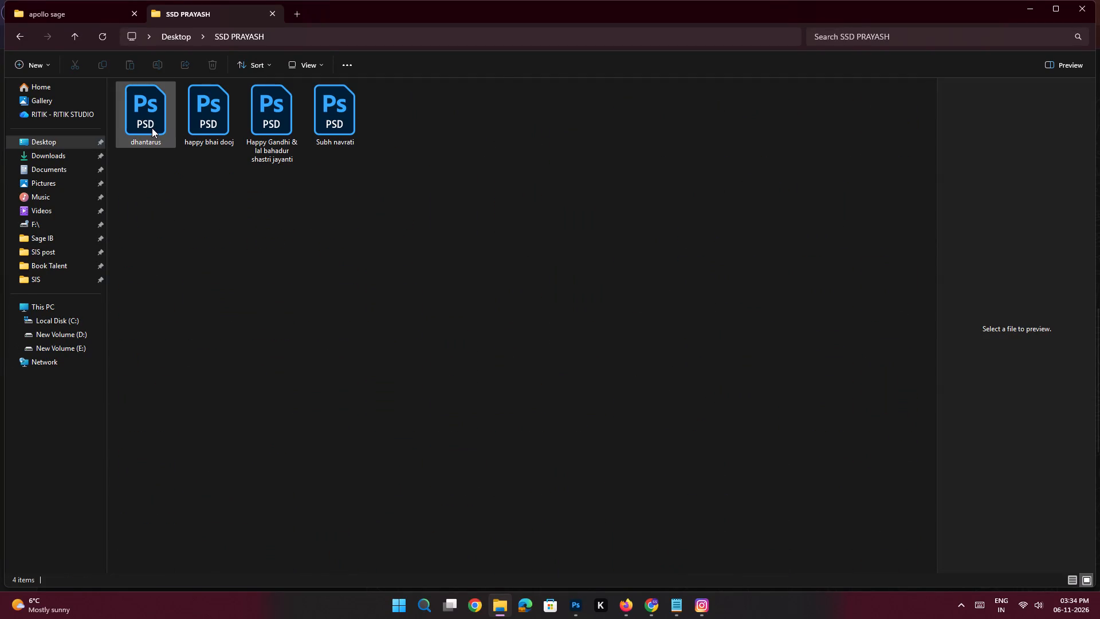
pyautogui.doubleClick(199, 128)
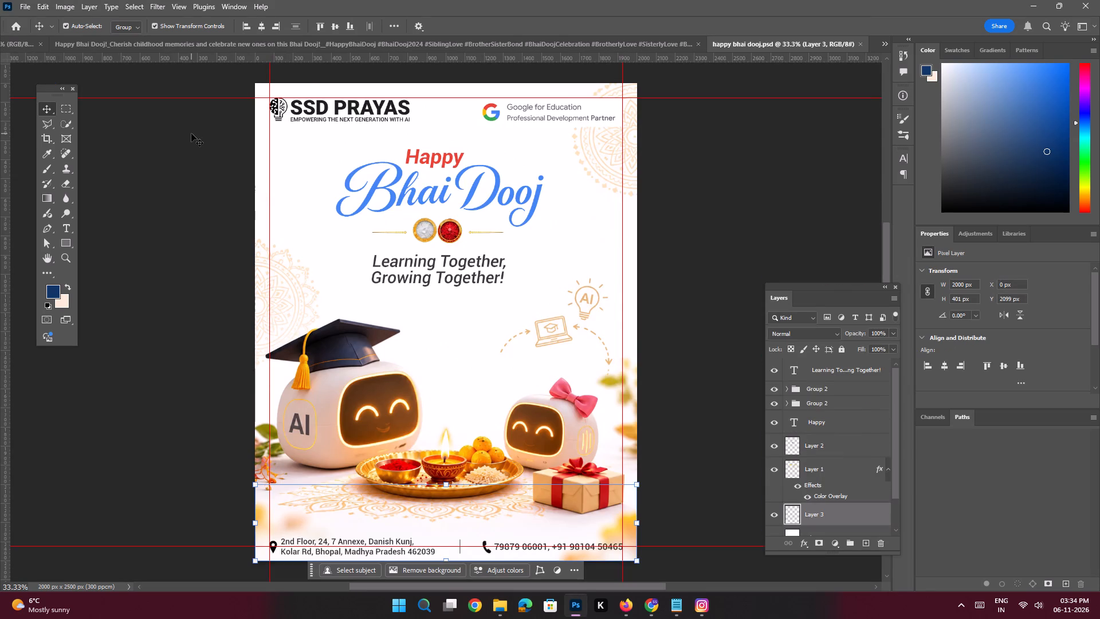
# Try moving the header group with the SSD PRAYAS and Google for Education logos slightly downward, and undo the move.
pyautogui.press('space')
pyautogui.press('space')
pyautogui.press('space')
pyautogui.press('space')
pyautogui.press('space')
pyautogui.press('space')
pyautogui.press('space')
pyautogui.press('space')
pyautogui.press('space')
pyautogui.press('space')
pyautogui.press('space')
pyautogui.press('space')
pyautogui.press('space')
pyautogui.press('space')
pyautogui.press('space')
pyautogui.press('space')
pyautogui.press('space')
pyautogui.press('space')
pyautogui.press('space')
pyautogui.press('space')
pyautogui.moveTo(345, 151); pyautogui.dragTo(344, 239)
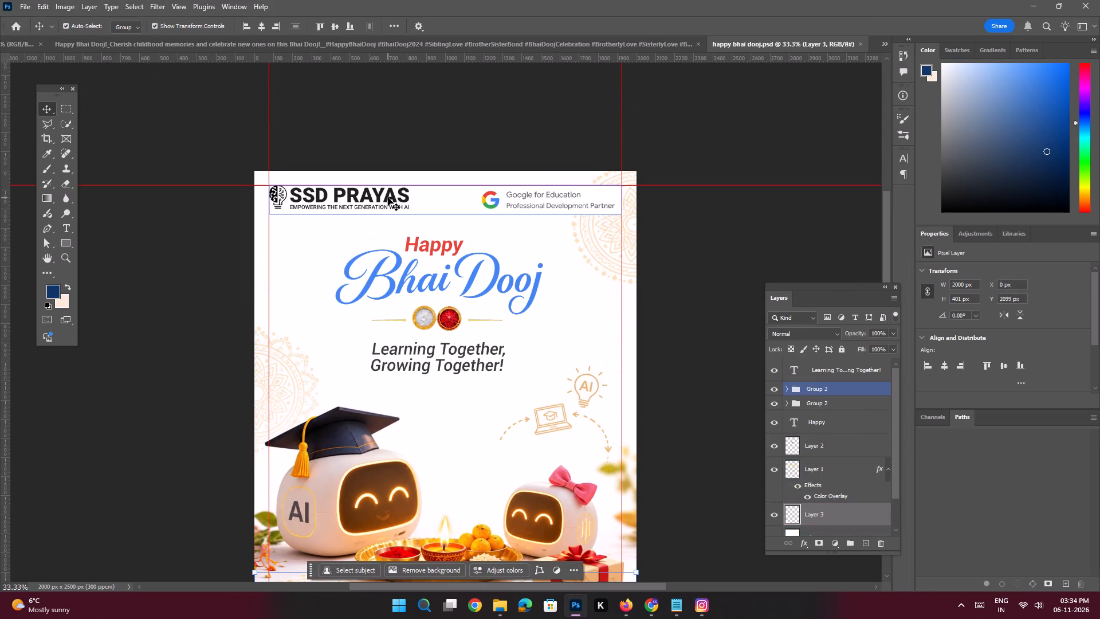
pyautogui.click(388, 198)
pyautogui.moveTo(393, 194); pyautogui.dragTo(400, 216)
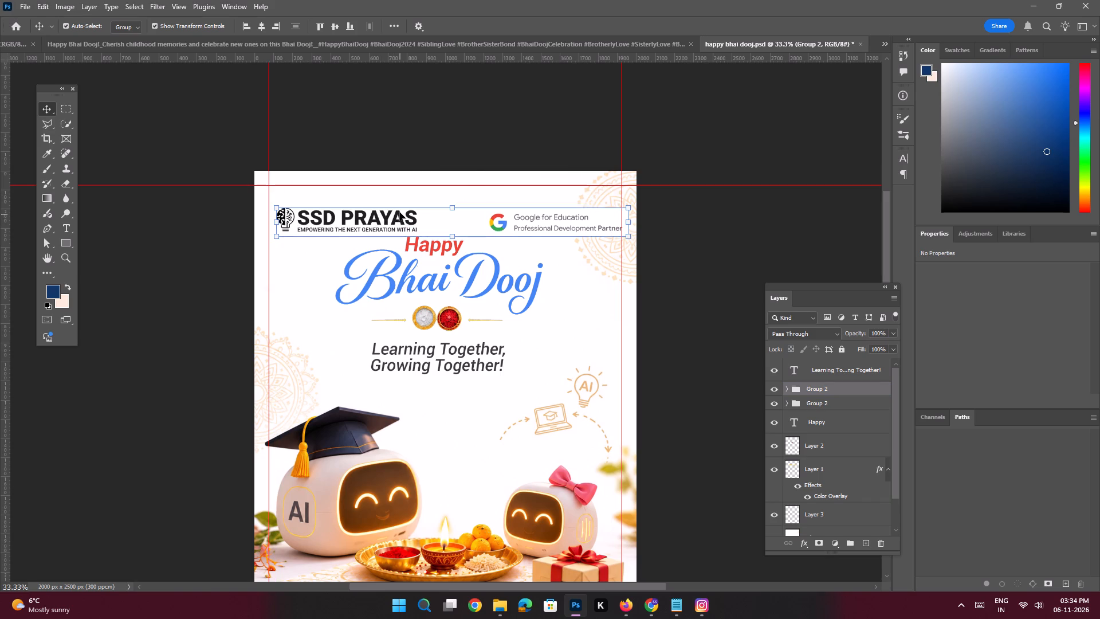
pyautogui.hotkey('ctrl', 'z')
# Convert the header group holding the SSD PRAYAS and Google for Education logos to a smart object.
pyautogui.press('space')
pyautogui.press('space')
pyautogui.press('space')
pyautogui.press('space')
pyautogui.press('space')
pyautogui.press('space')
pyautogui.press('space')
pyautogui.press('space')
pyautogui.press('space')
pyautogui.press('space')
pyautogui.press('space')
pyautogui.press('space')
pyautogui.press('space')
pyautogui.press('space')
pyautogui.press('space')
pyautogui.press('space')
pyautogui.press('space')
pyautogui.press('space')
pyautogui.press('space')
pyautogui.press('space')
pyautogui.moveTo(399, 219); pyautogui.dragTo(404, 119)
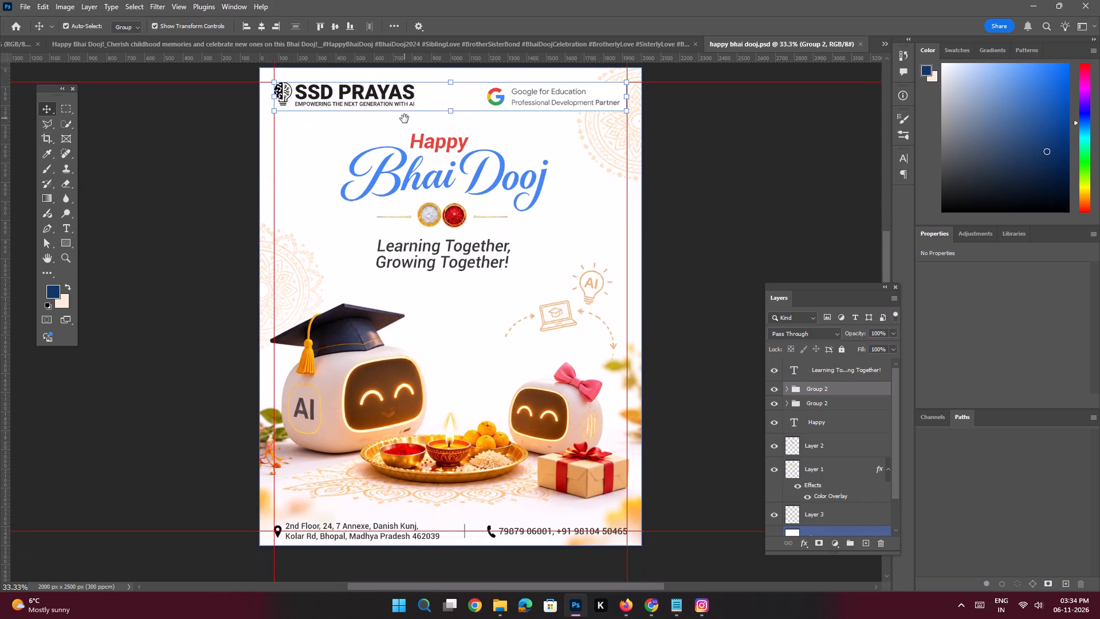
pyautogui.moveTo(404, 119); pyautogui.dragTo(404, 146)
pyautogui.rightClick(810, 389)
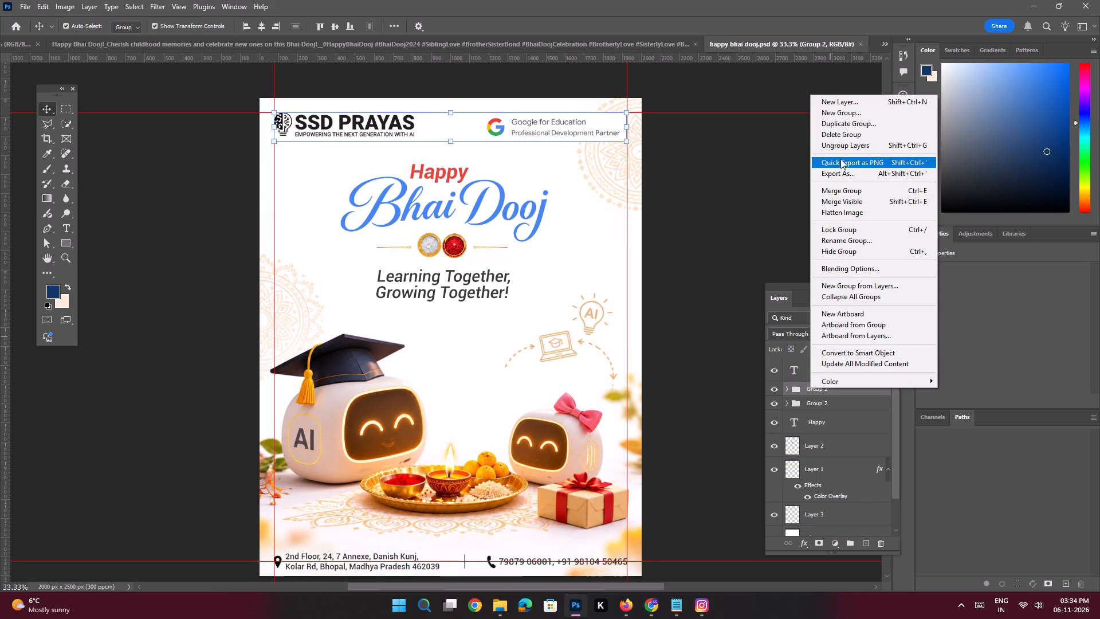
pyautogui.click(855, 356)
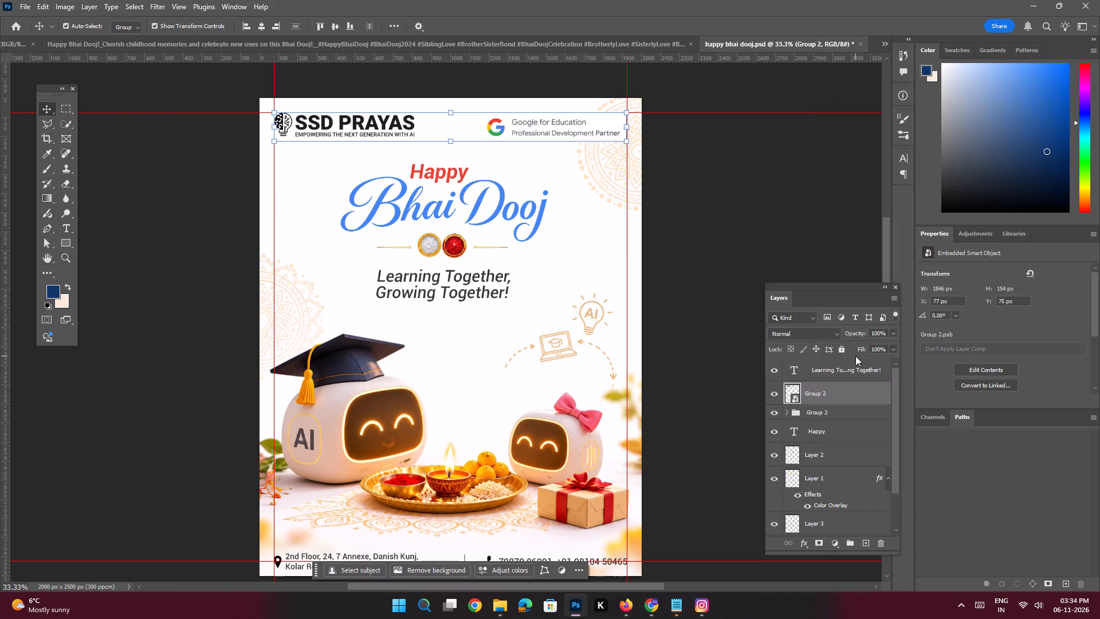
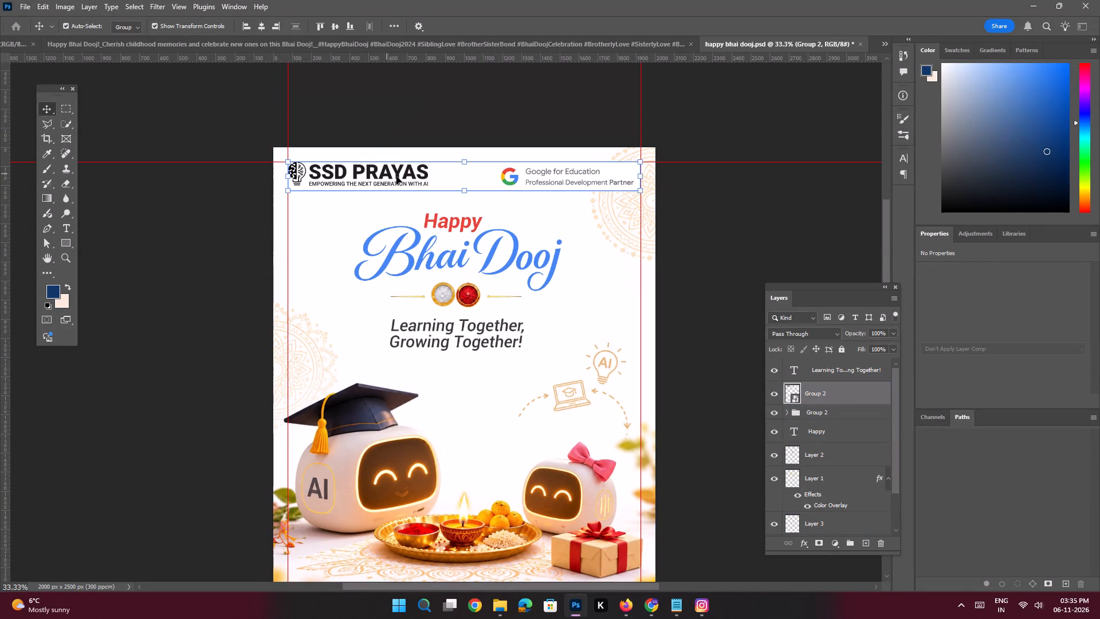
pyautogui.rightClick(838, 390)
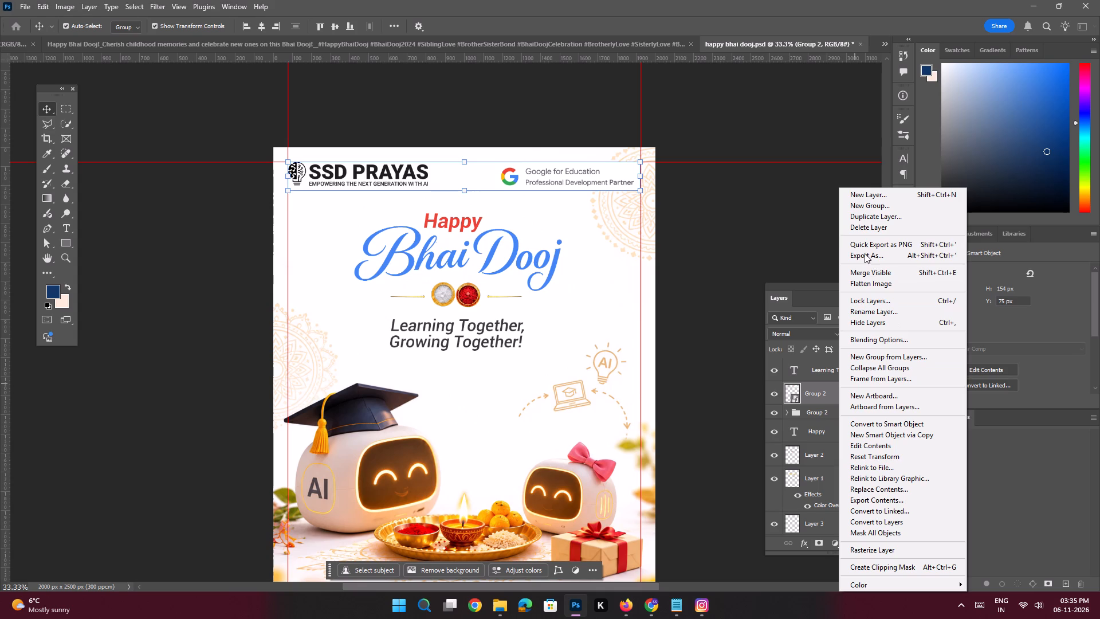